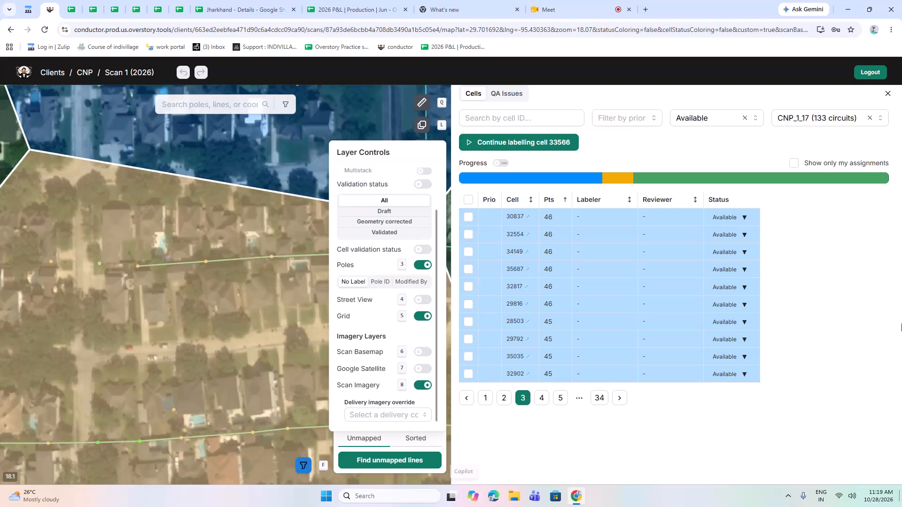
Search the web for "sheet" in a new browser tab and open a blank Google Sheets spreadsheet from the Google Sheets sign-in result.
left_click(646, 8)
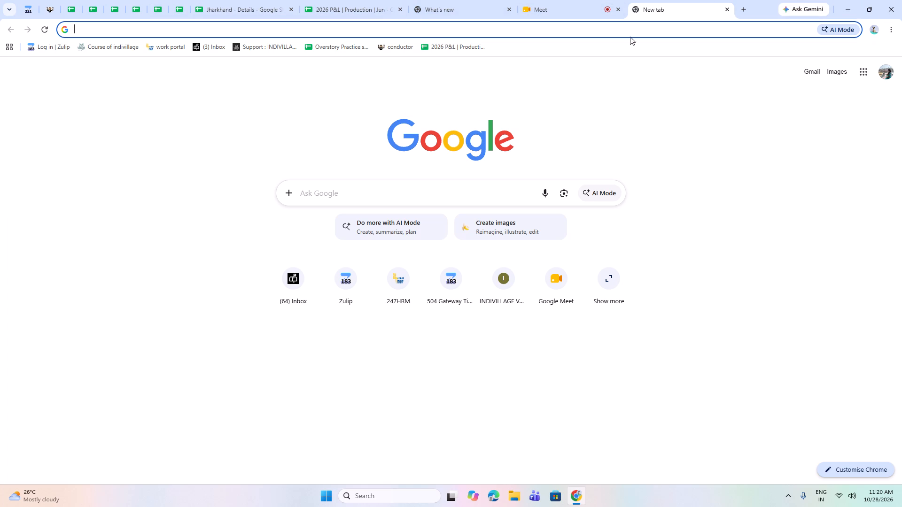
left_click(303, 25)
type("sheet")
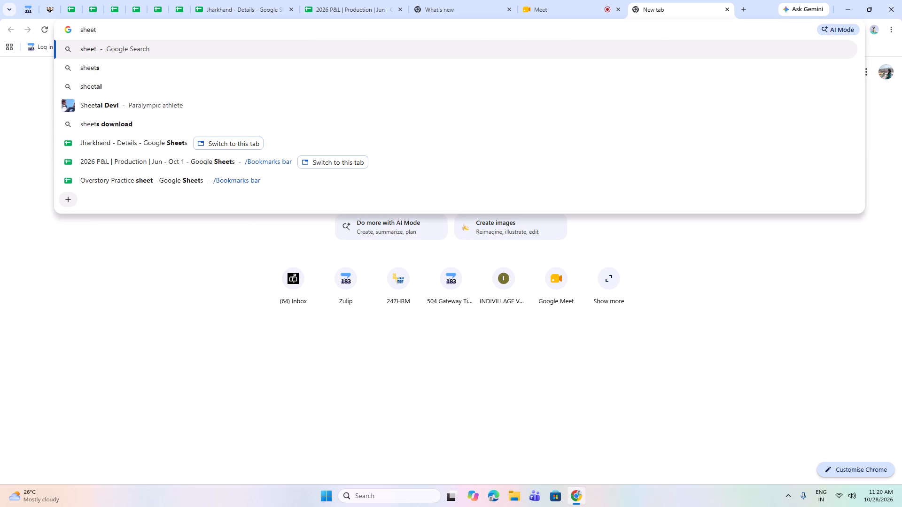
key("Return")
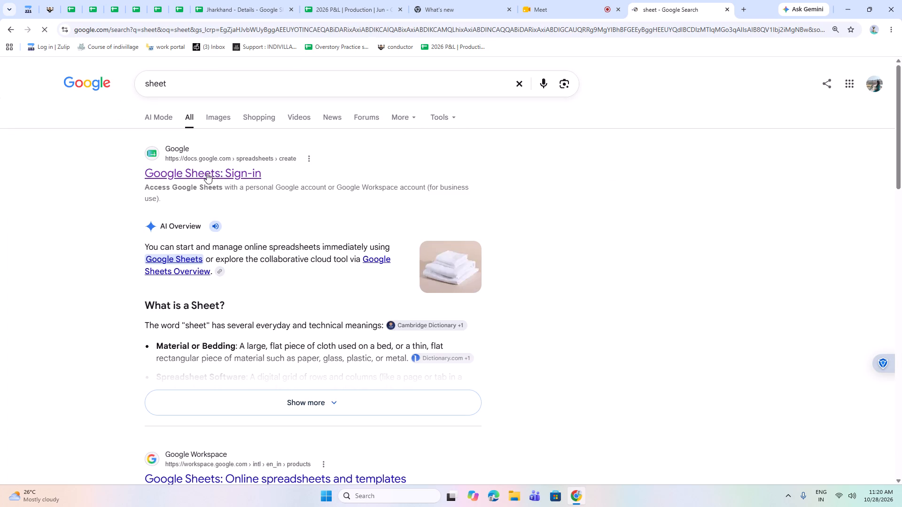
left_click(205, 174)
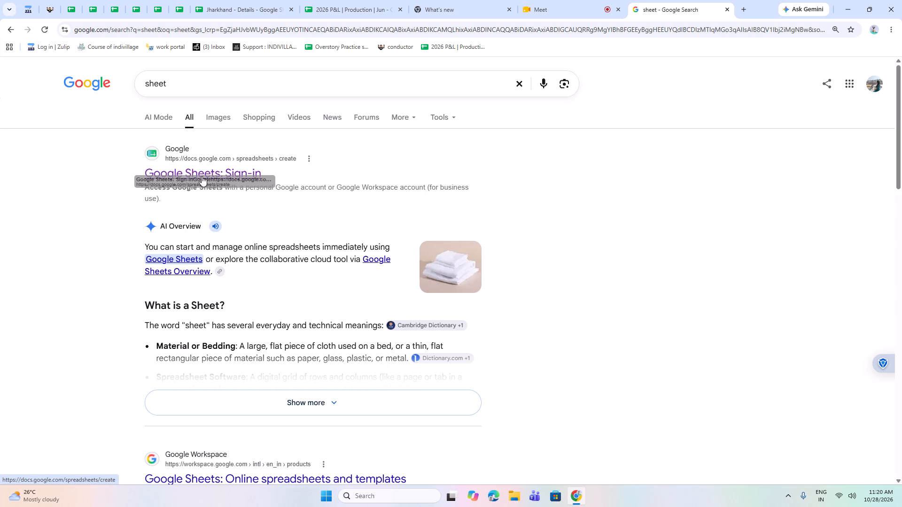
left_click(202, 176)
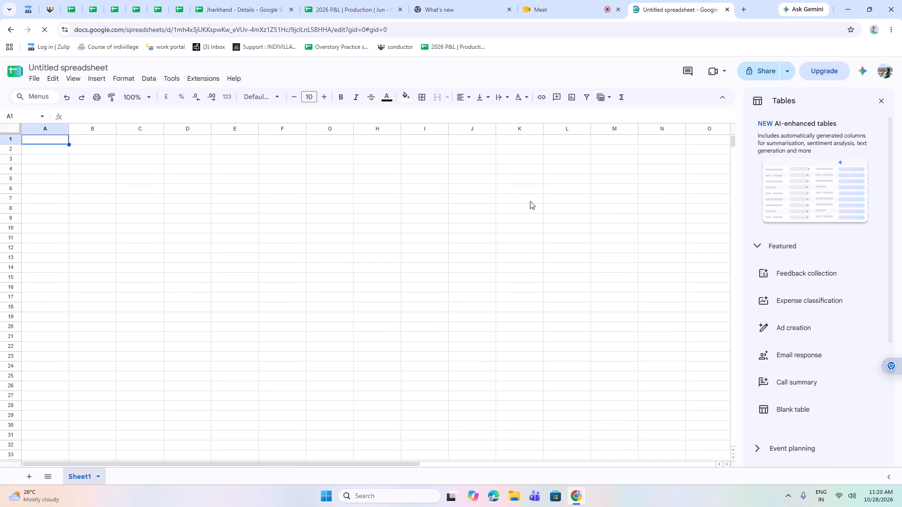
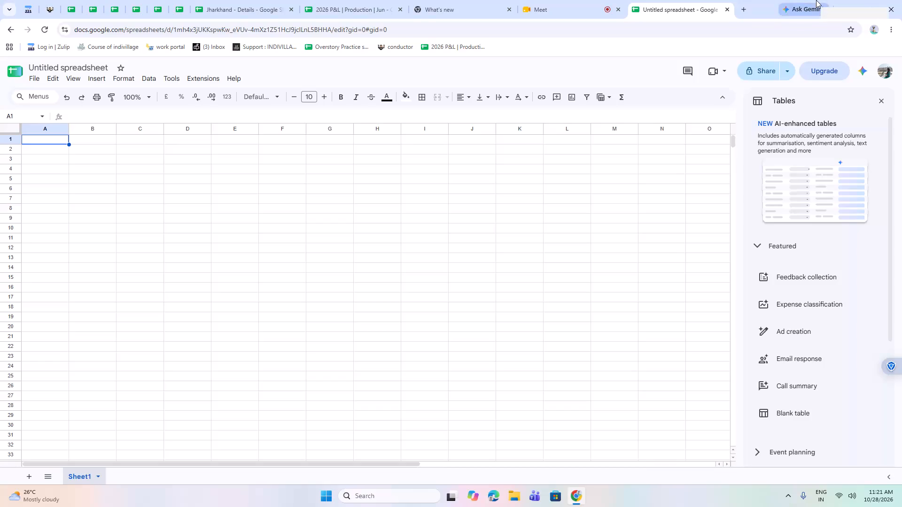
In the 2026 P&L production spreadsheet, select the Pole to Correct values in K45227:K45234 to check their sum.
left_click(367, 1)
left_click(732, 309)
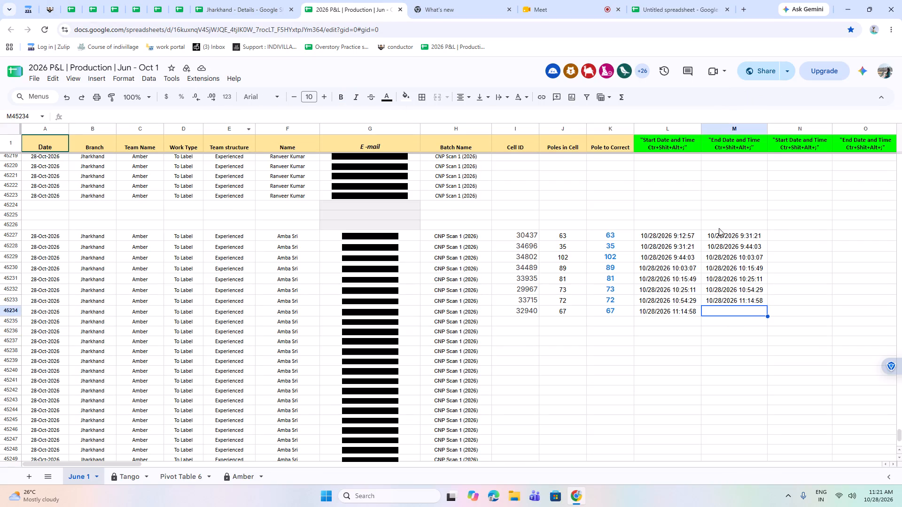
left_click_drag(623, 232, 615, 312)
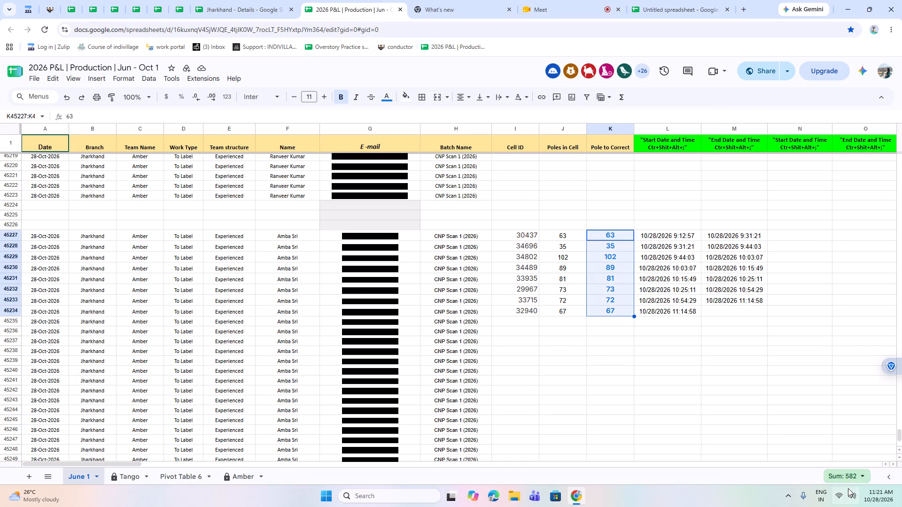
Switch to the Conductor page showing the CNP Scan 1 (2026) map and cell list.
left_click(47, 7)
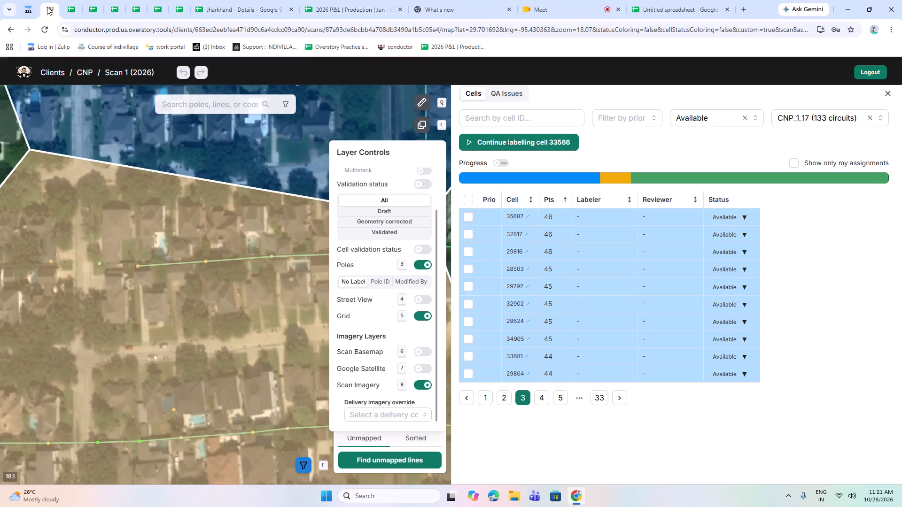
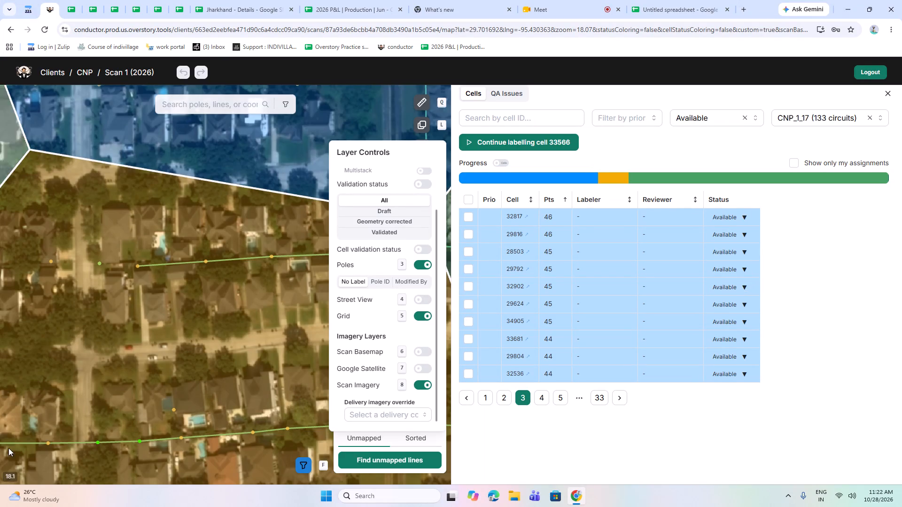
In the untitled spreadsheet, widen column A slightly and enter the header Device Id in cell A1.
left_click(704, 0)
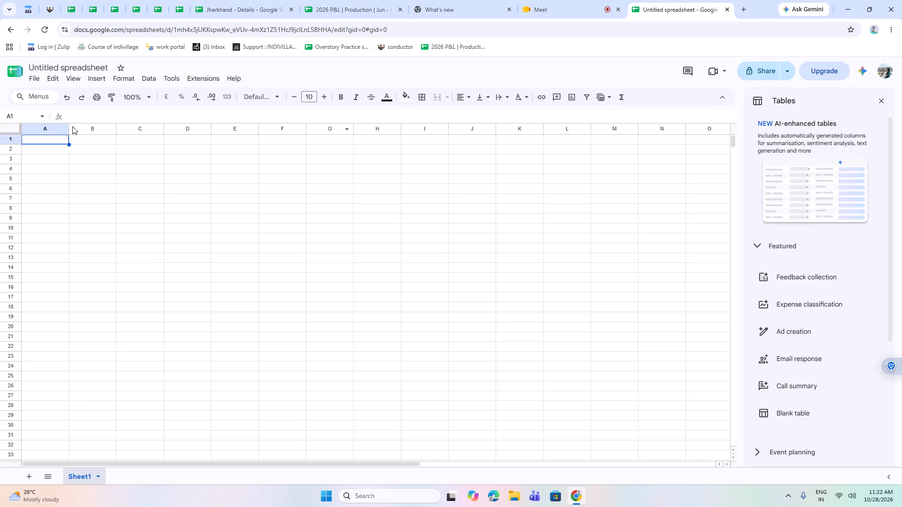
left_click_drag(68, 130, 88, 127)
left_click(73, 141)
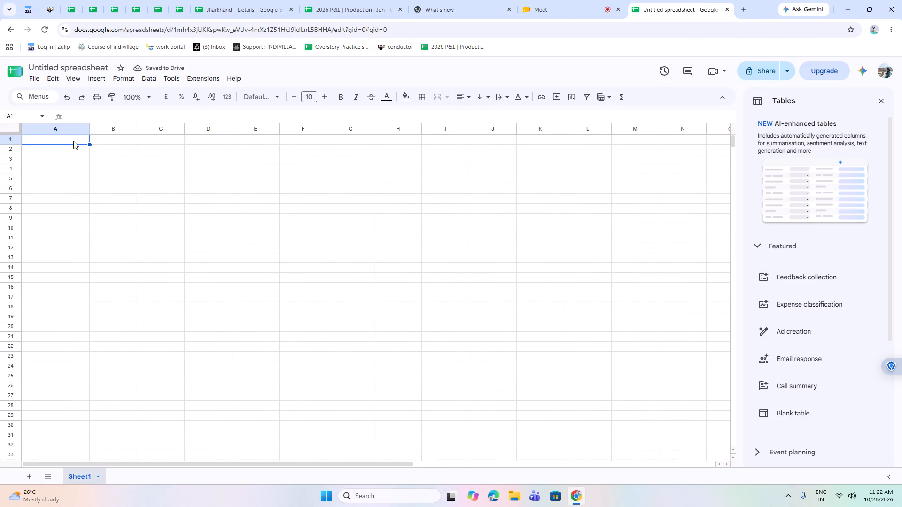
type("Device")
key("space")
key("shift+i")
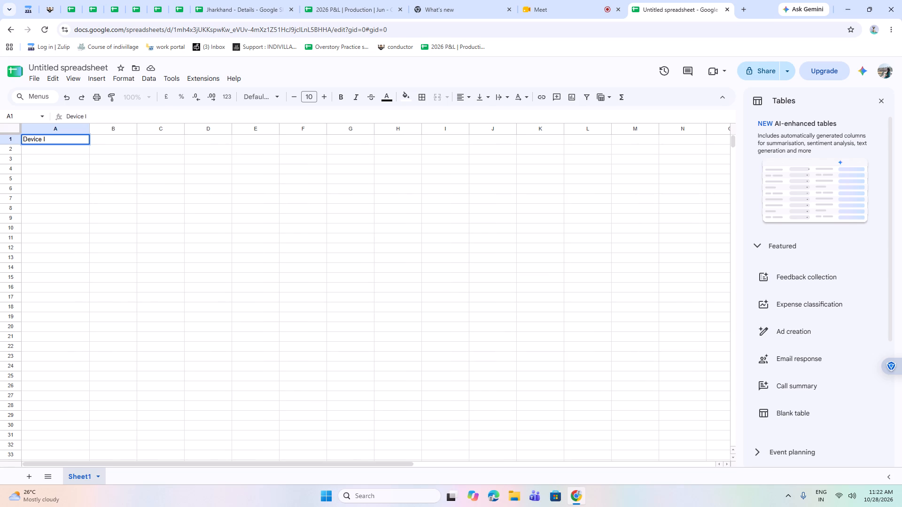
key("d")
left_click(41, 169)
Narrow column A a little around its header and widen column B slightly.
left_click(107, 139)
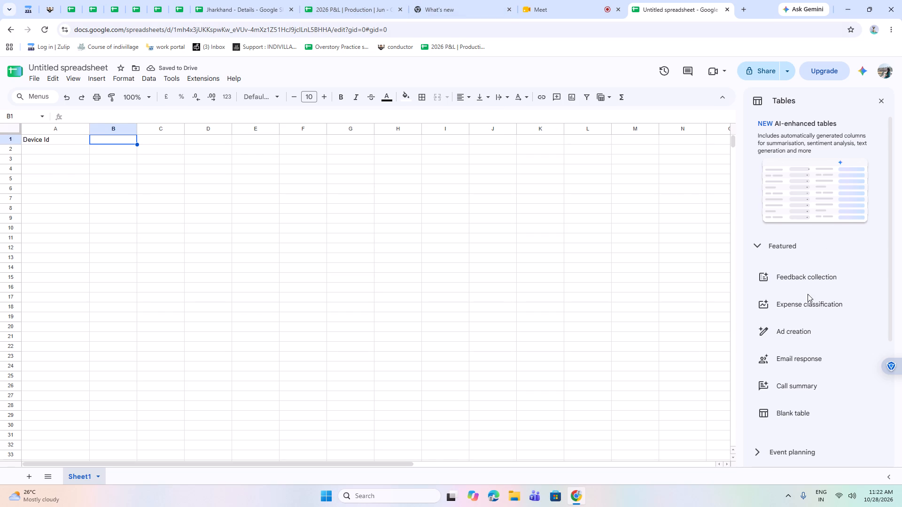
scroll(807, 294, "down", 5)
scroll(786, 308, "up", 4)
left_click_drag(90, 128, 79, 133)
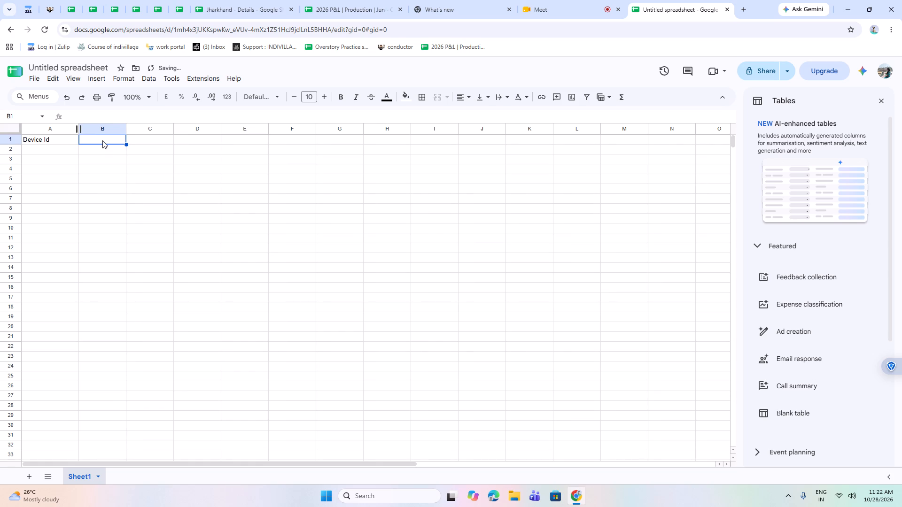
left_click(125, 125)
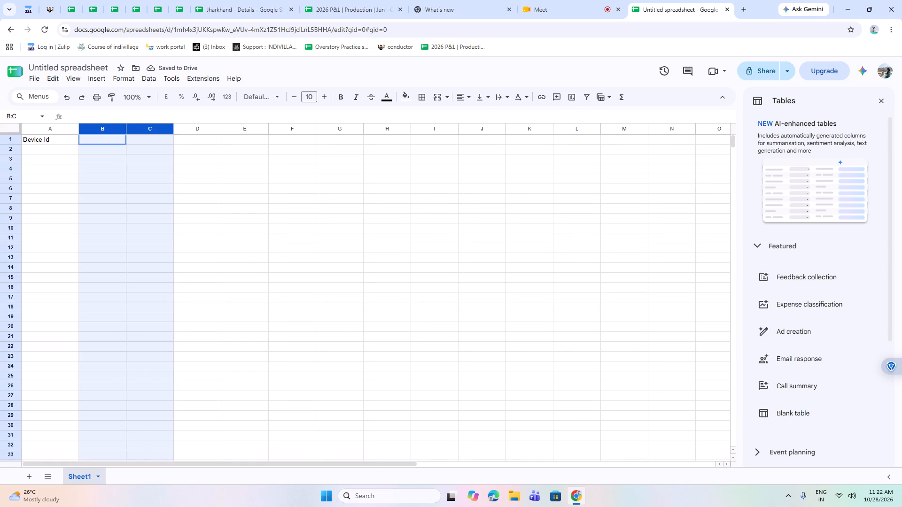
left_click(124, 162)
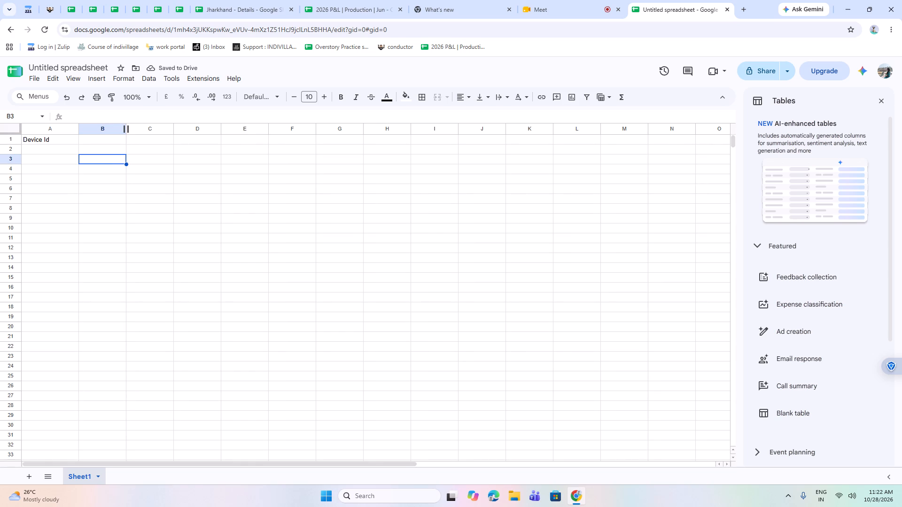
left_click_drag(127, 129, 131, 130)
left_click(111, 140)
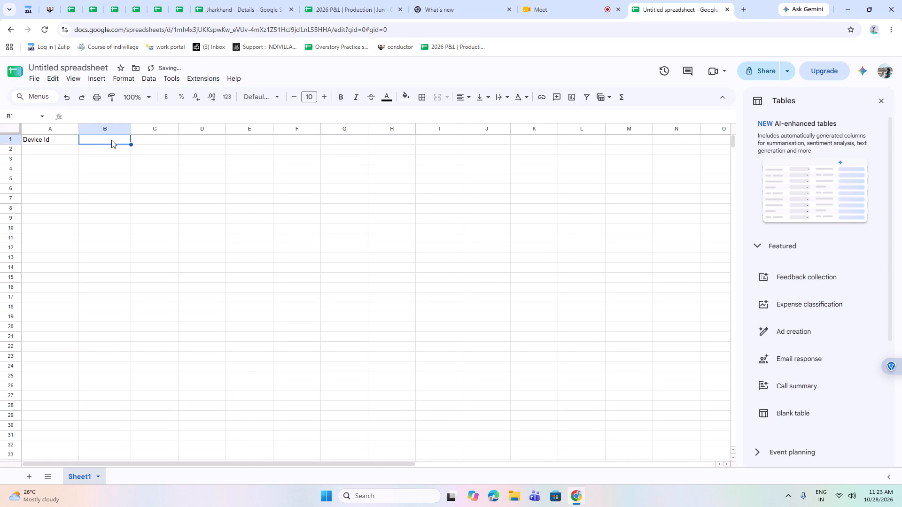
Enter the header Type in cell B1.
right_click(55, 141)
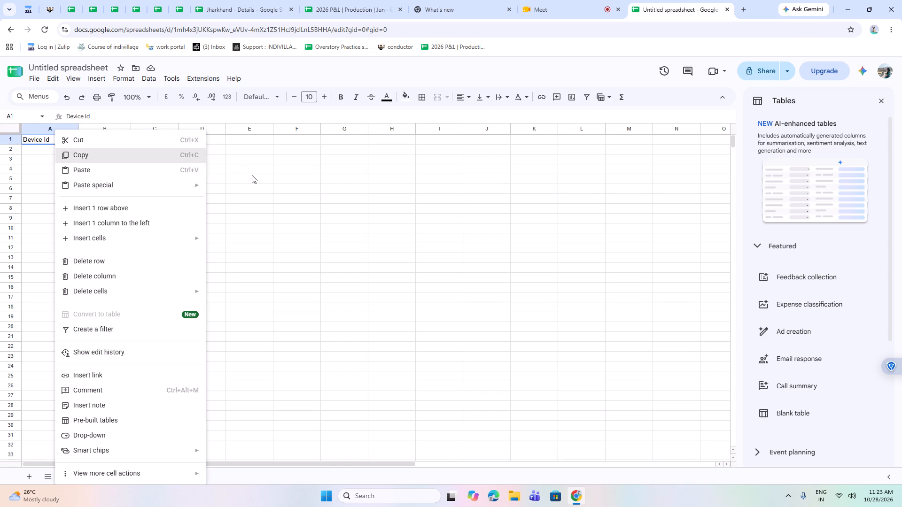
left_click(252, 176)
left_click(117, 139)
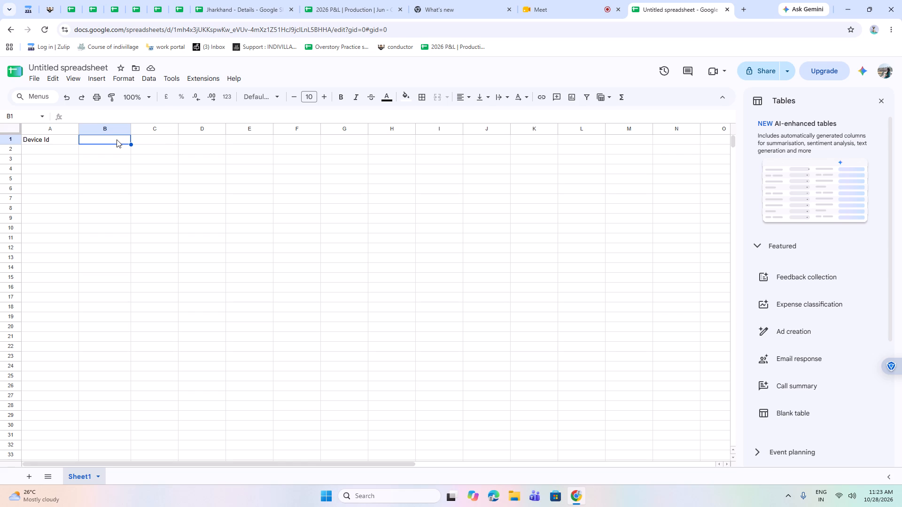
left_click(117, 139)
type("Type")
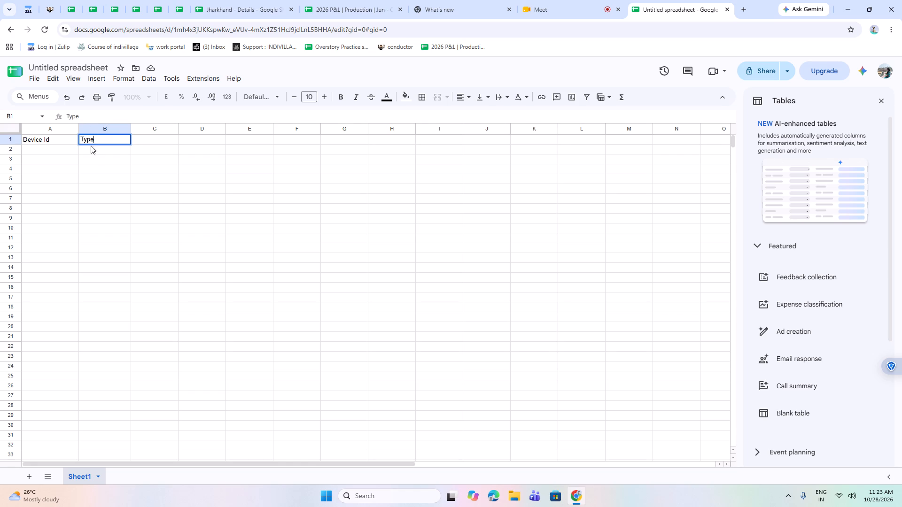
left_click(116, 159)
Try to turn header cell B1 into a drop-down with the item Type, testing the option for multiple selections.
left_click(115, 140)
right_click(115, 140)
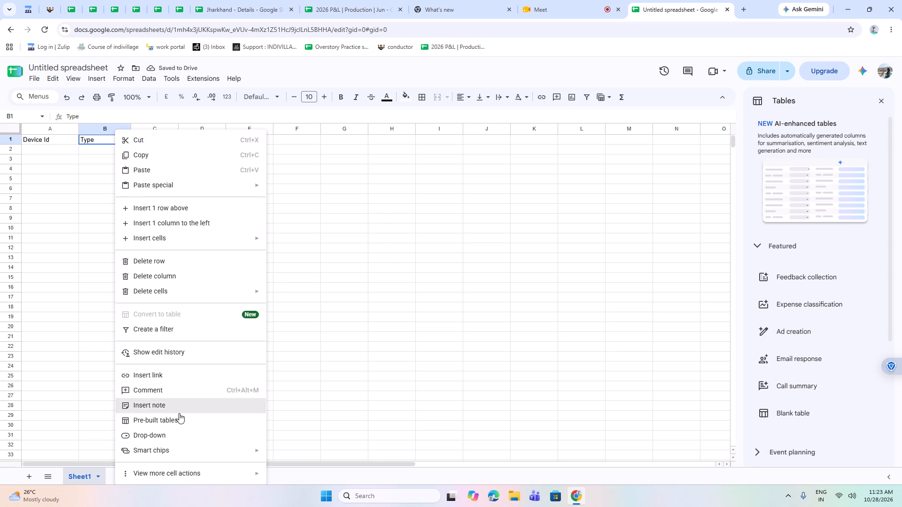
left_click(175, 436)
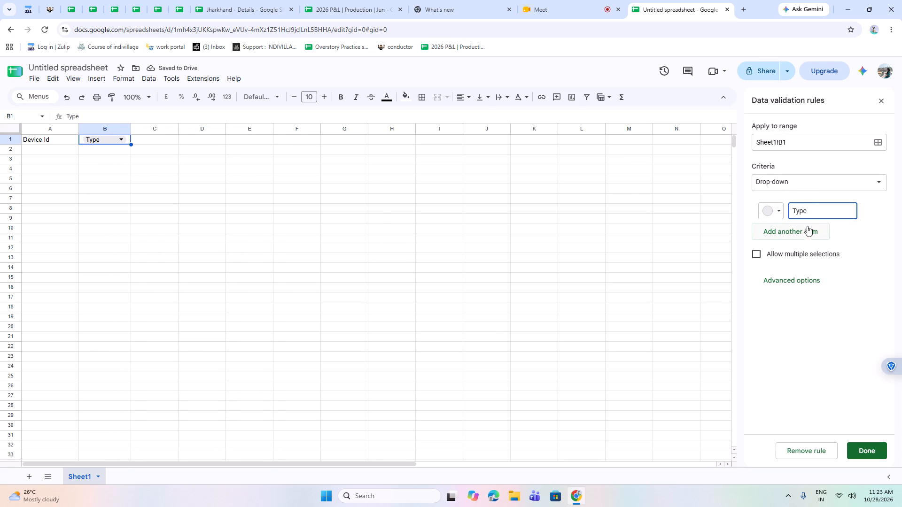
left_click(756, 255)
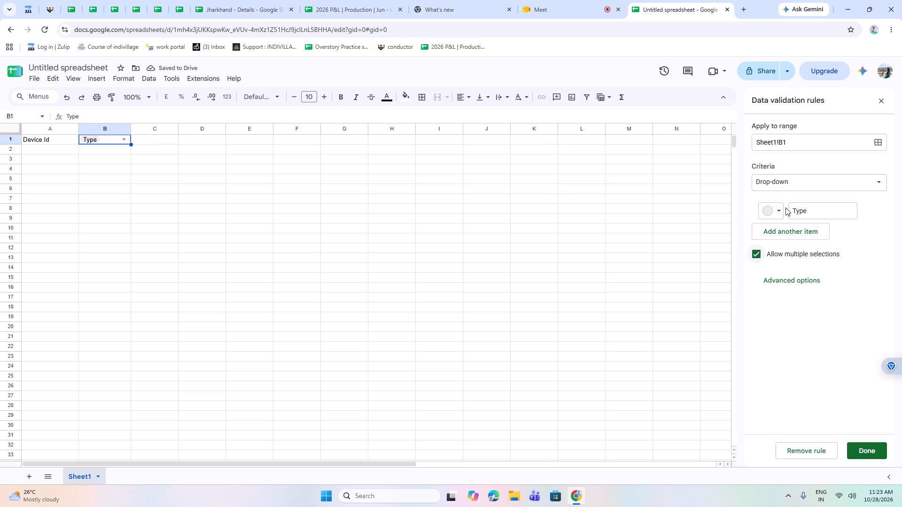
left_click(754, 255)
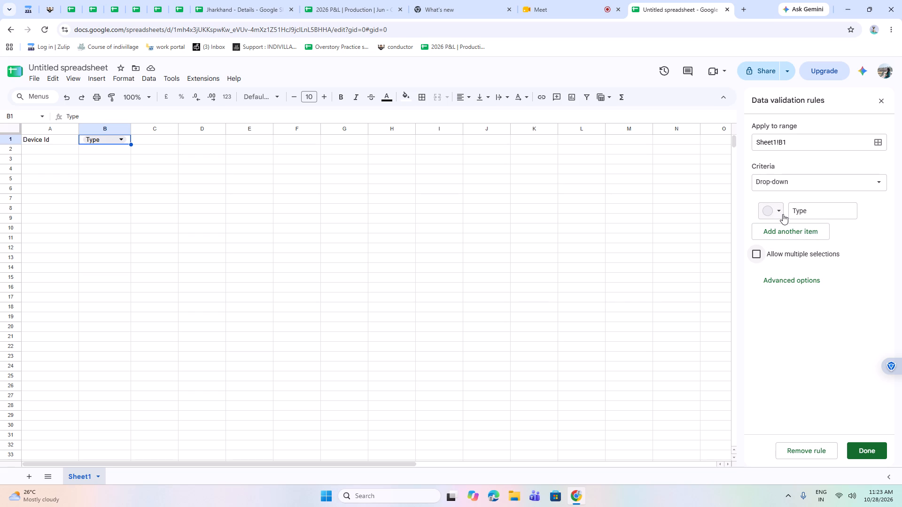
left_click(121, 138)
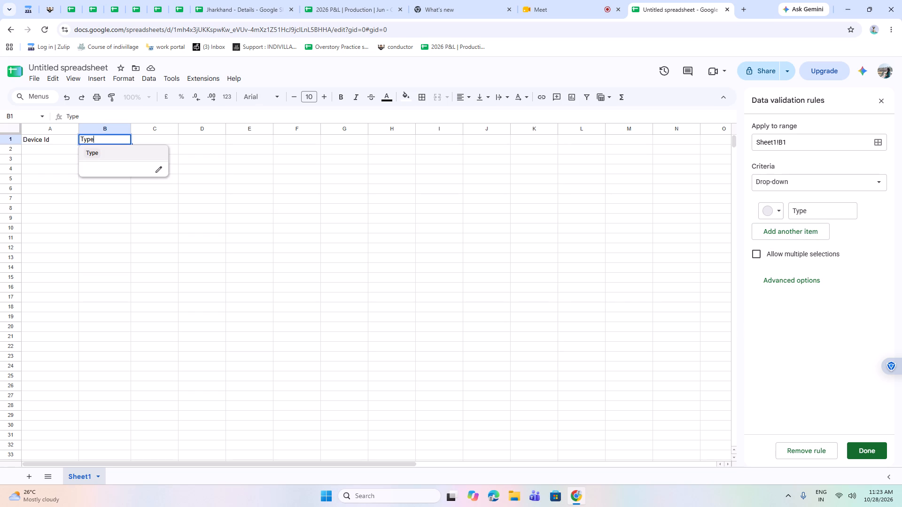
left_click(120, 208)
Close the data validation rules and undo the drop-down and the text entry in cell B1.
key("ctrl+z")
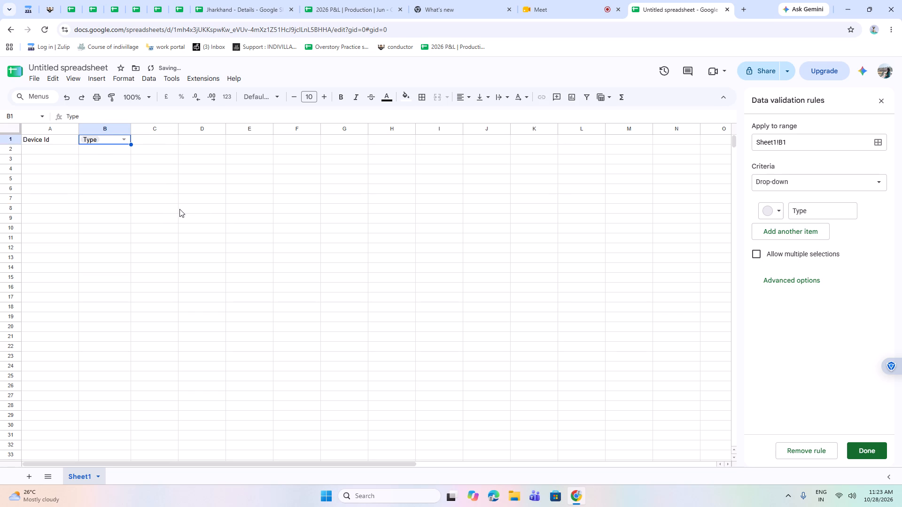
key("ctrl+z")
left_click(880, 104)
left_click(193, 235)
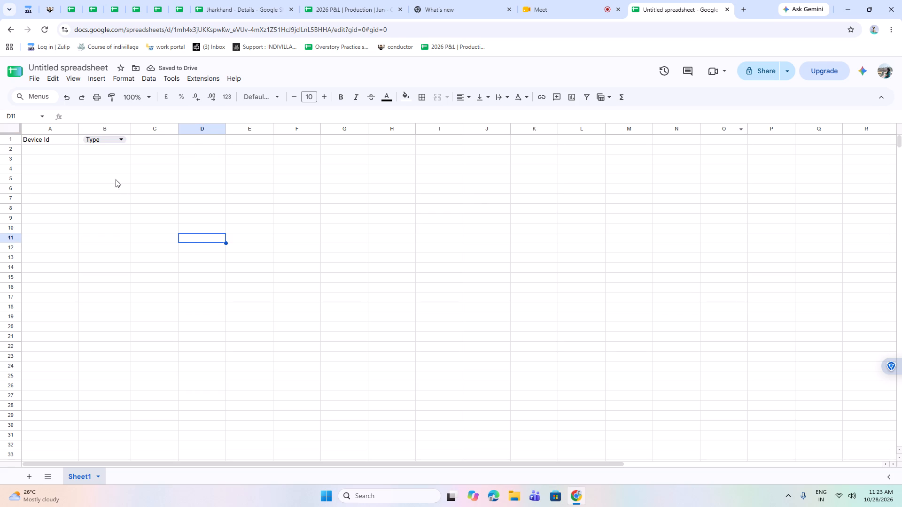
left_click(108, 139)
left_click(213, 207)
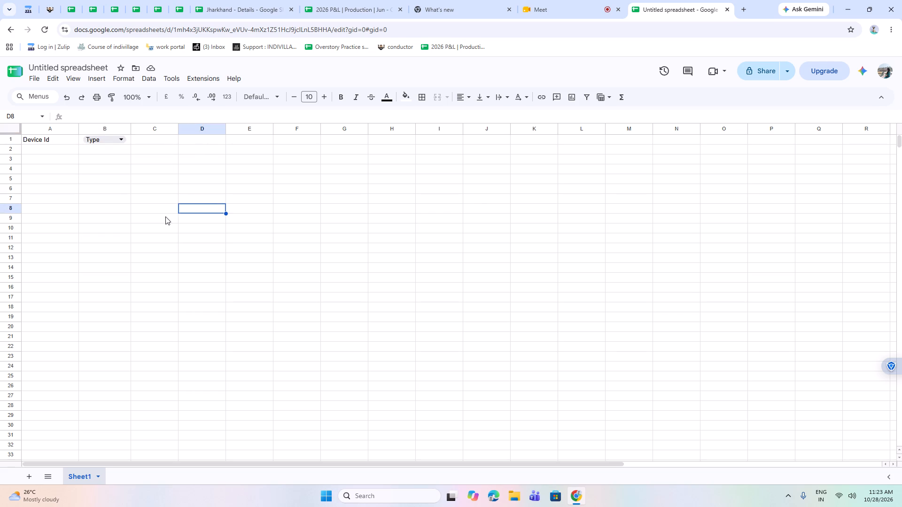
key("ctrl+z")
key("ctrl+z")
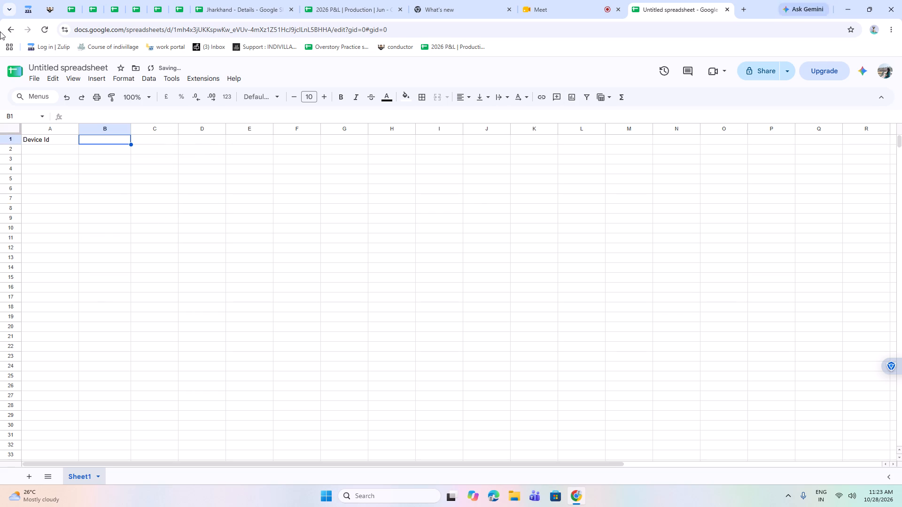
Enter the header Type in cell B1 as plain text.
left_click(93, 201)
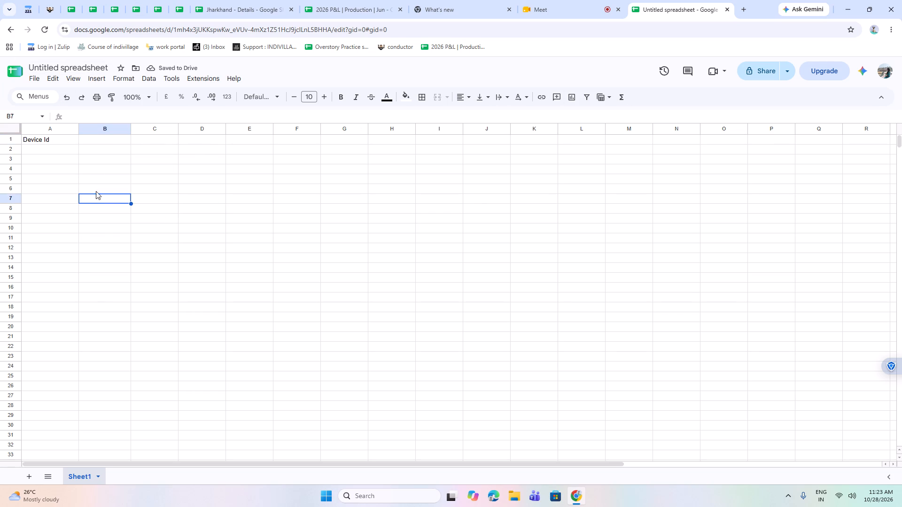
left_click(107, 143)
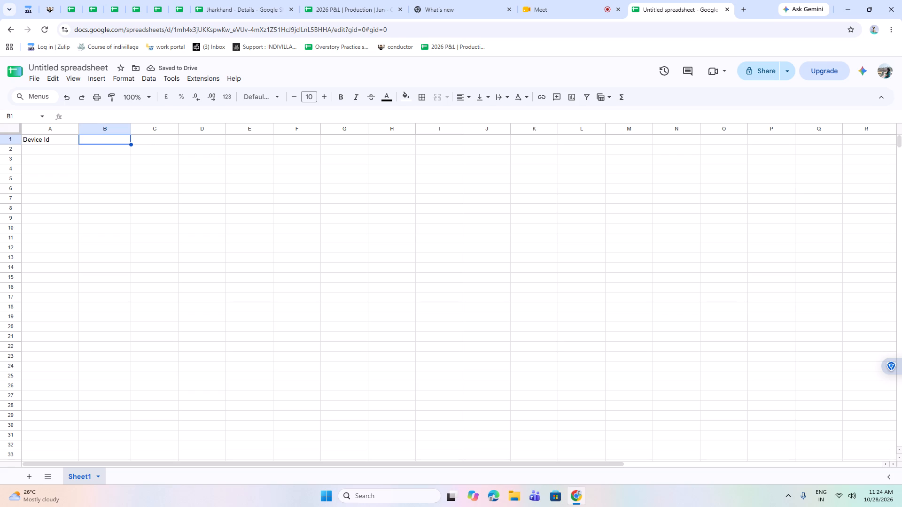
type("Type")
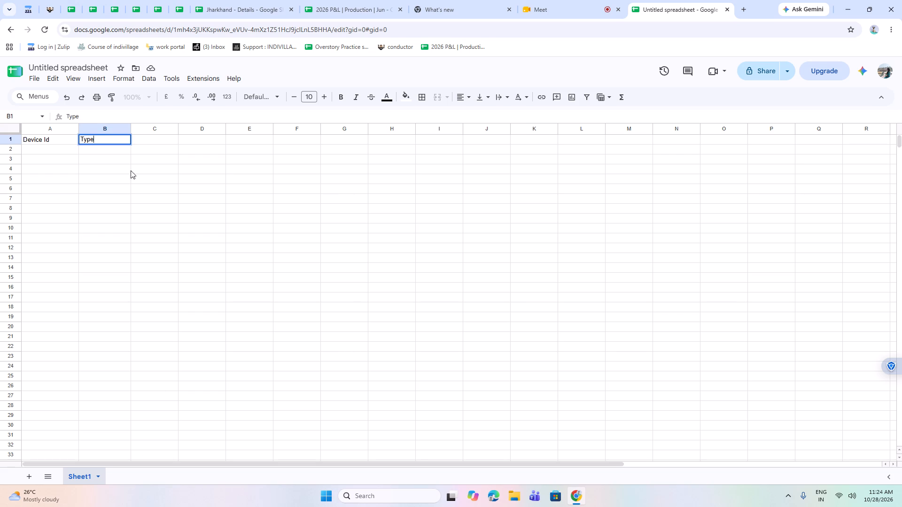
left_click(126, 151)
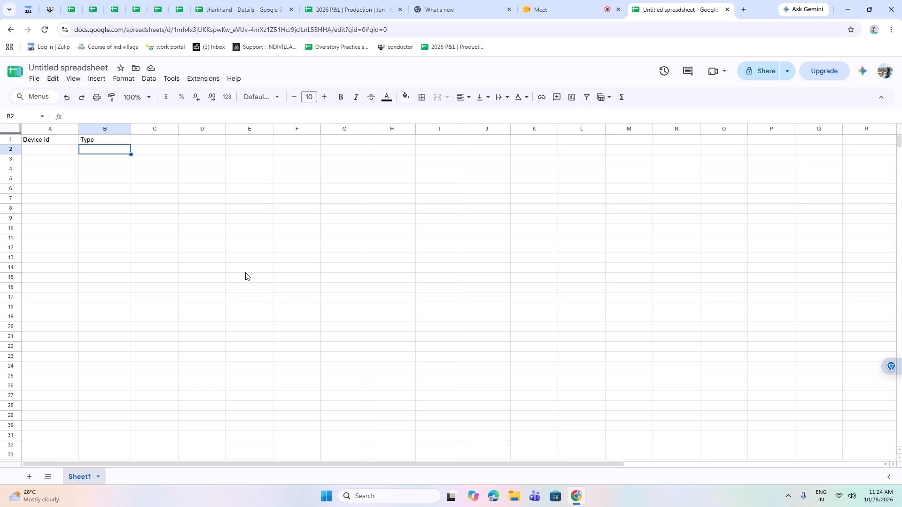
Add a drop-down to cell B2 and name its first item House hold.
right_click(96, 148)
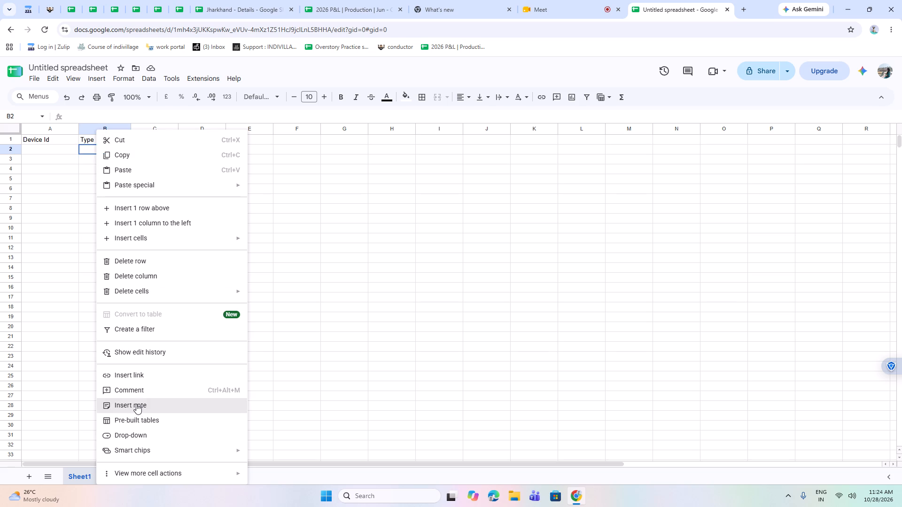
left_click(136, 435)
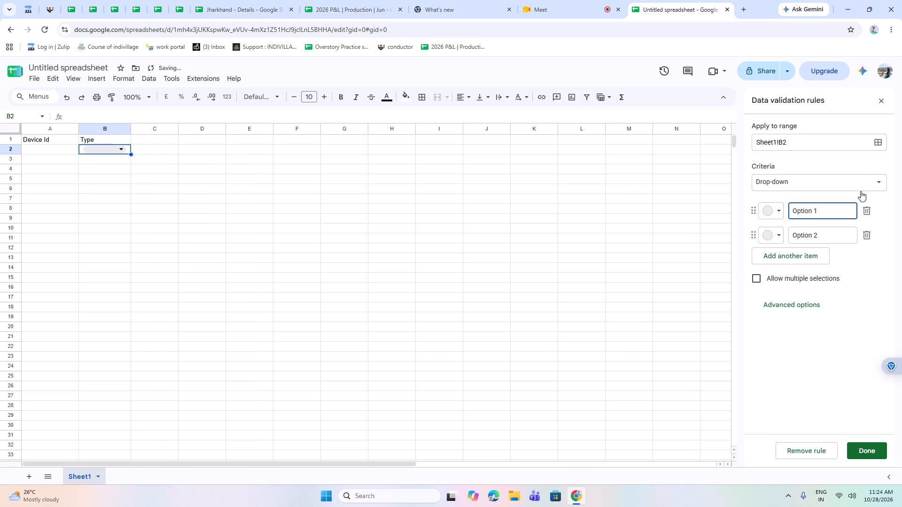
left_click_drag(832, 208, 793, 217)
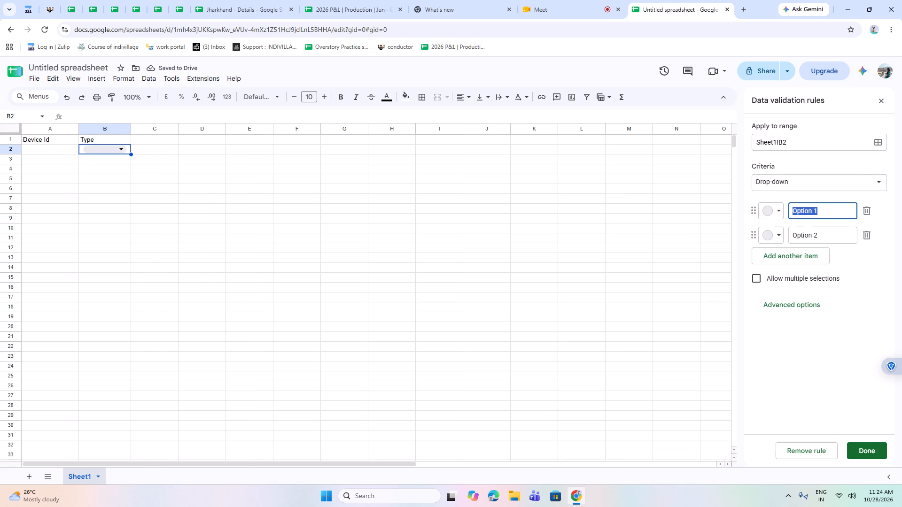
left_click_drag(793, 217, 793, 217)
key("BackSpace")
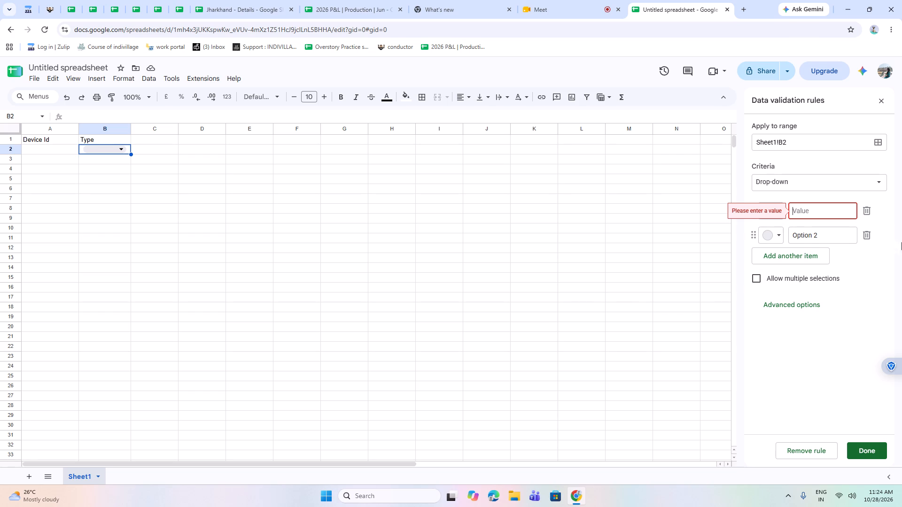
type("Hos")
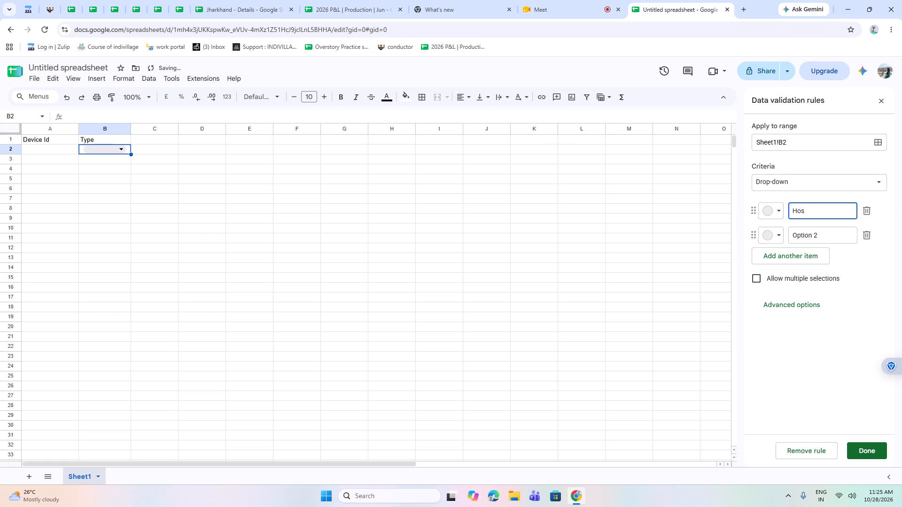
key("BackSpace")
type("use hold")
Replace the second drop-down item, Option 2, with Business.
left_click(824, 231)
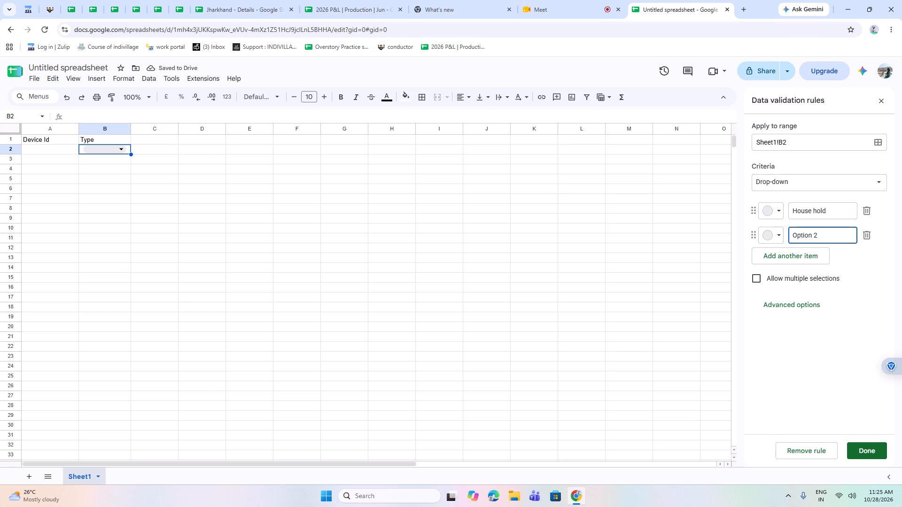
key("BackSpace")
key("BackSpace")
key("BackSpace")
key("BackSpace")
key("BackSpace")
key("BackSpace")
key("BackSpace")
key("BackSpace")
type("Business")
left_click(812, 361)
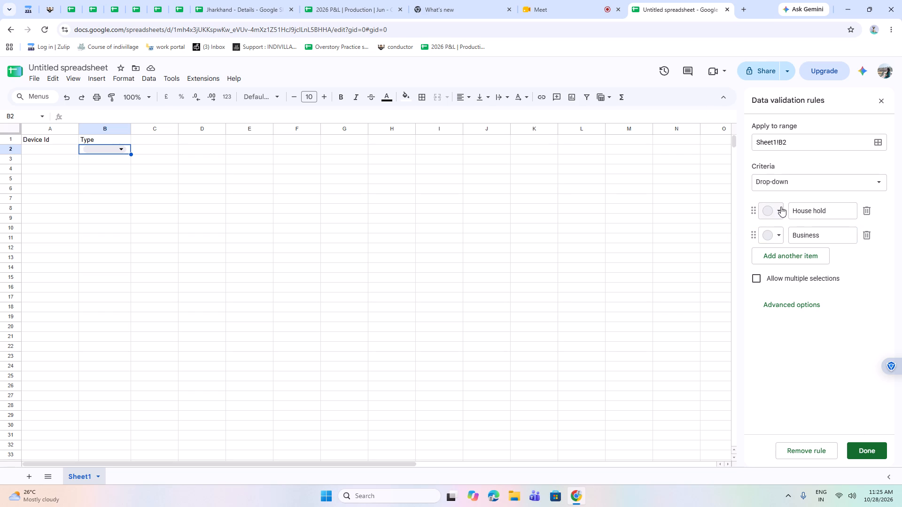
Colour the House hold item light orange and the Business item light yellow, and save the drop-down rule.
left_click(778, 209)
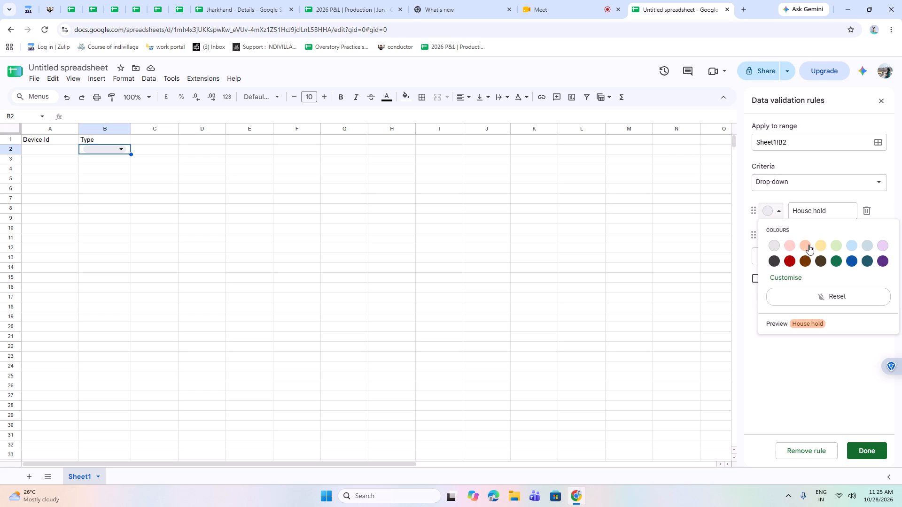
left_click(809, 245)
left_click(780, 234)
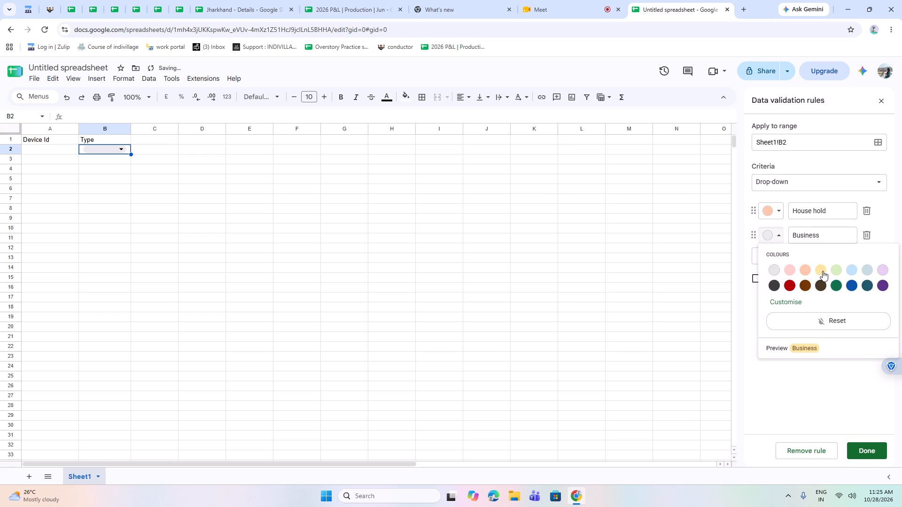
left_click(823, 270)
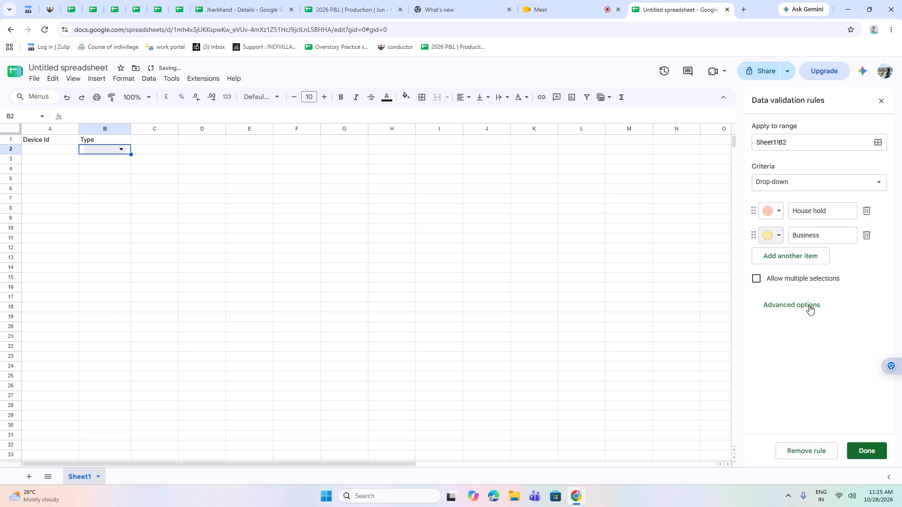
left_click(777, 210)
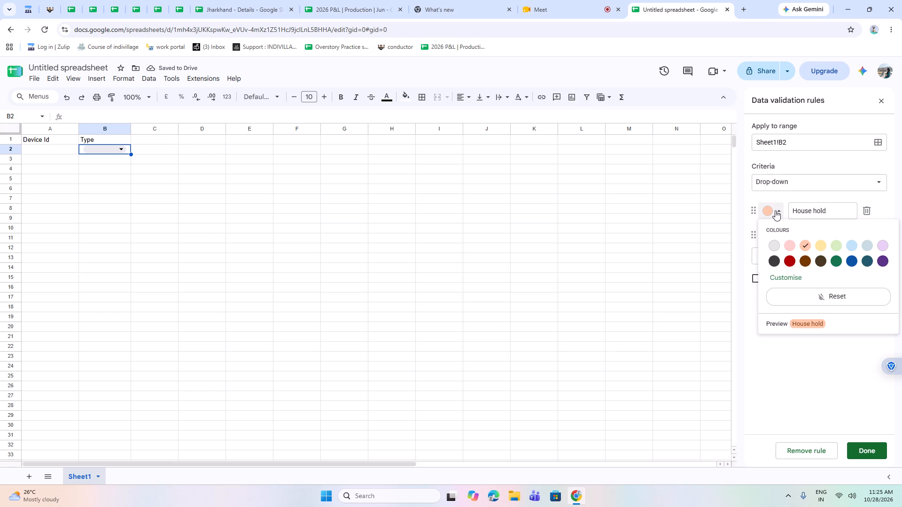
left_click(806, 380)
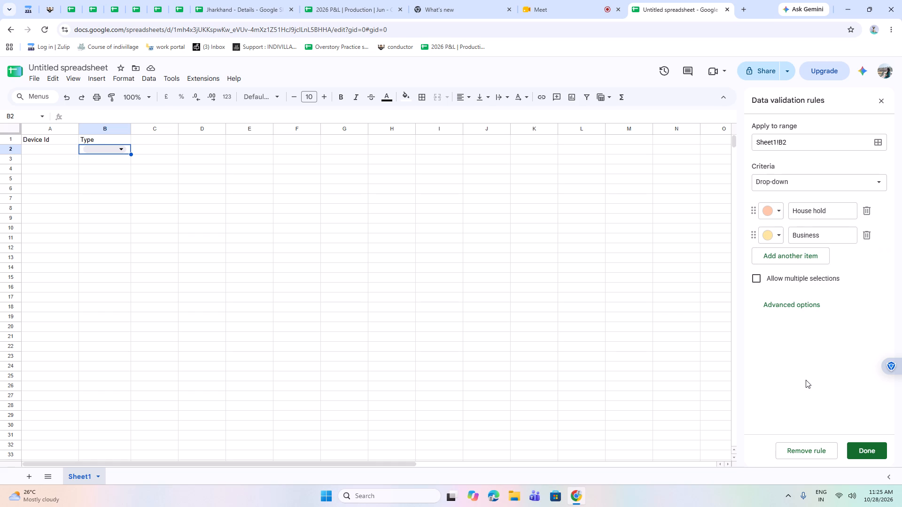
left_click(876, 451)
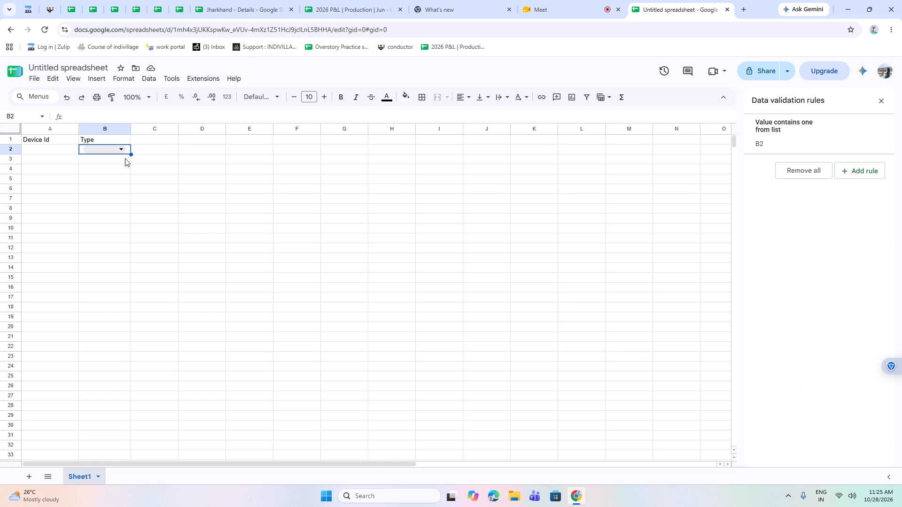
Try out the drop-down in B2 by alternating between House hold and Business, ending on Business.
left_click(120, 147)
left_click(101, 164)
left_click(112, 149)
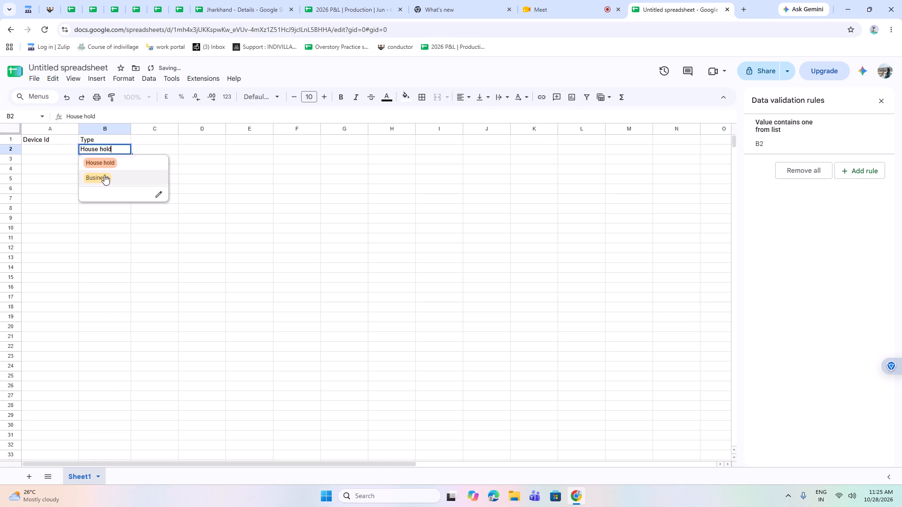
left_click(104, 175)
left_click(116, 150)
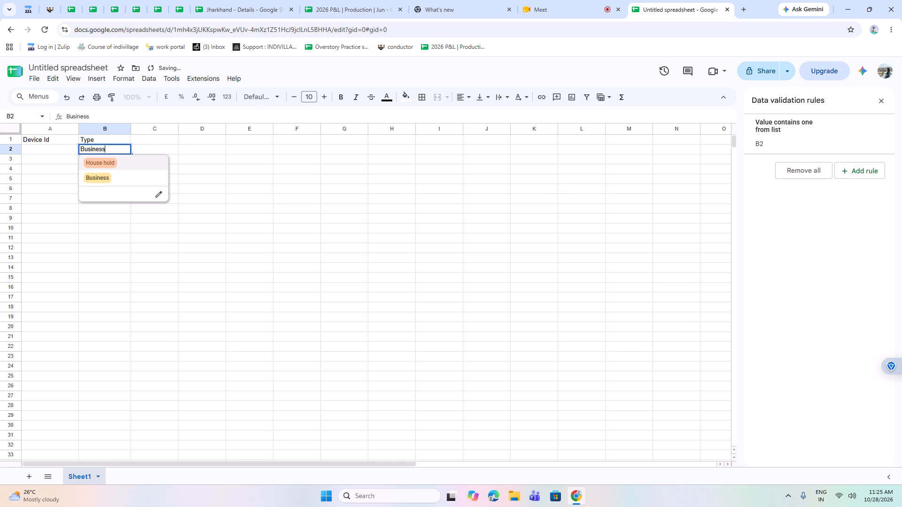
left_click(111, 164)
left_click(117, 152)
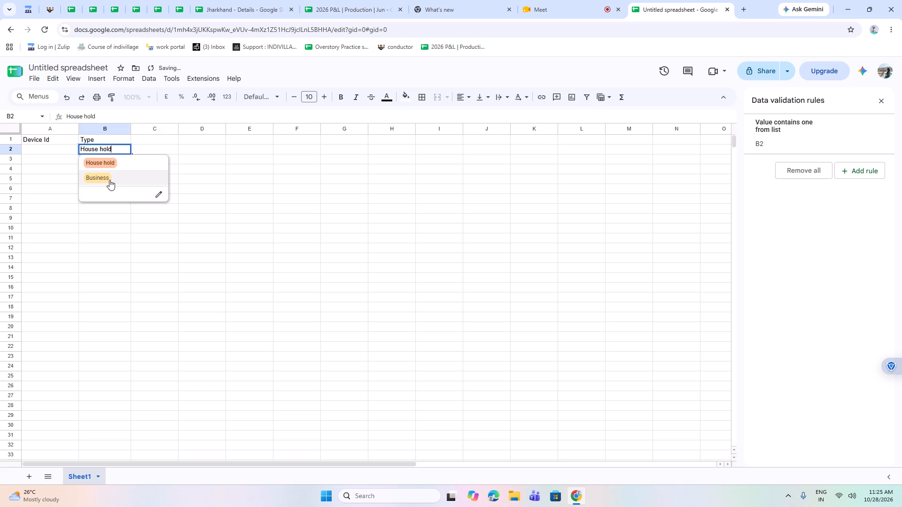
left_click(109, 180)
left_click(110, 177)
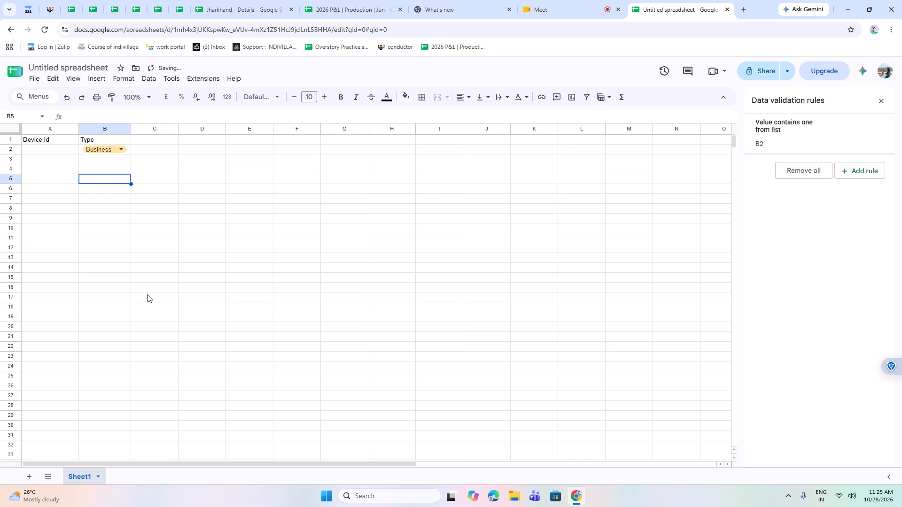
left_click(117, 242)
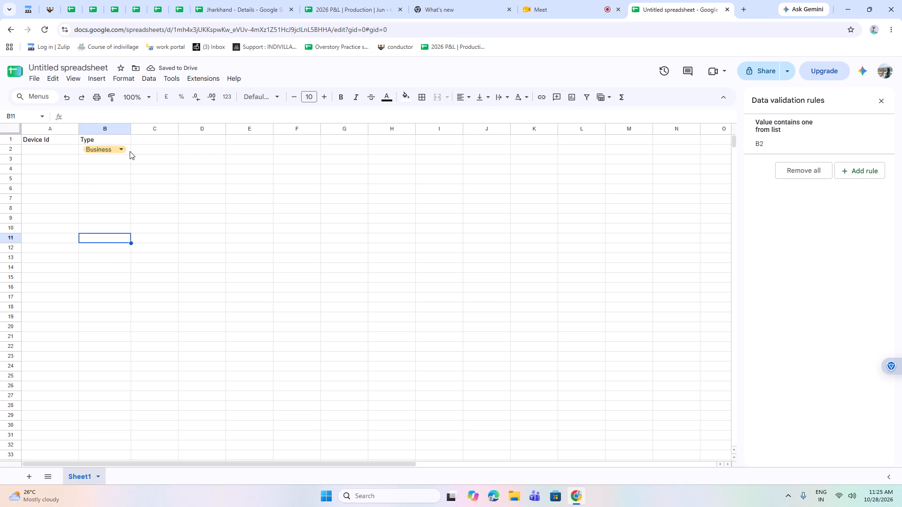
Centre the header Type in cell B1 and the header Device Id in cell A1 horizontally.
left_click(89, 140)
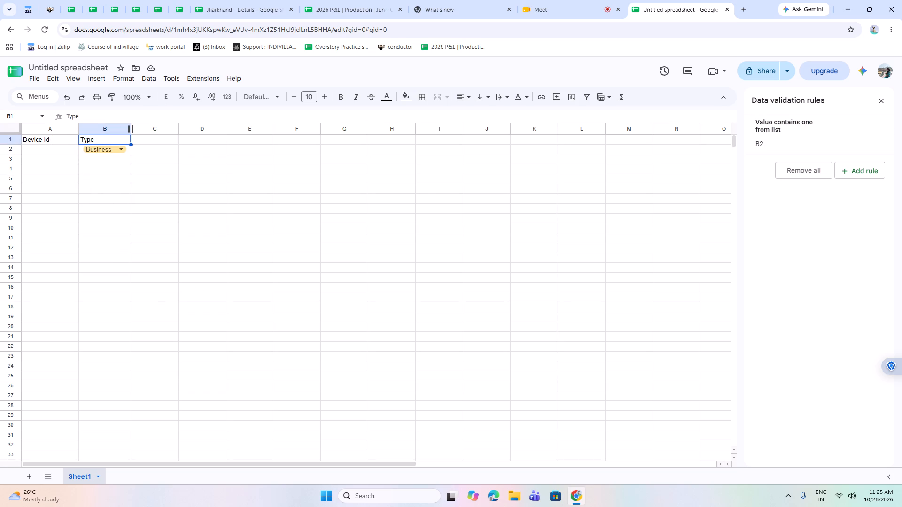
left_click(470, 101)
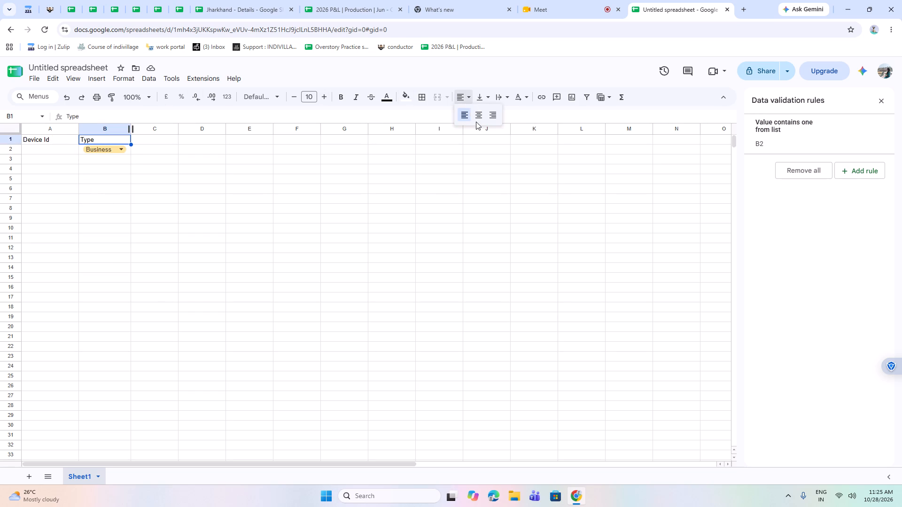
left_click(482, 112)
left_click(139, 231)
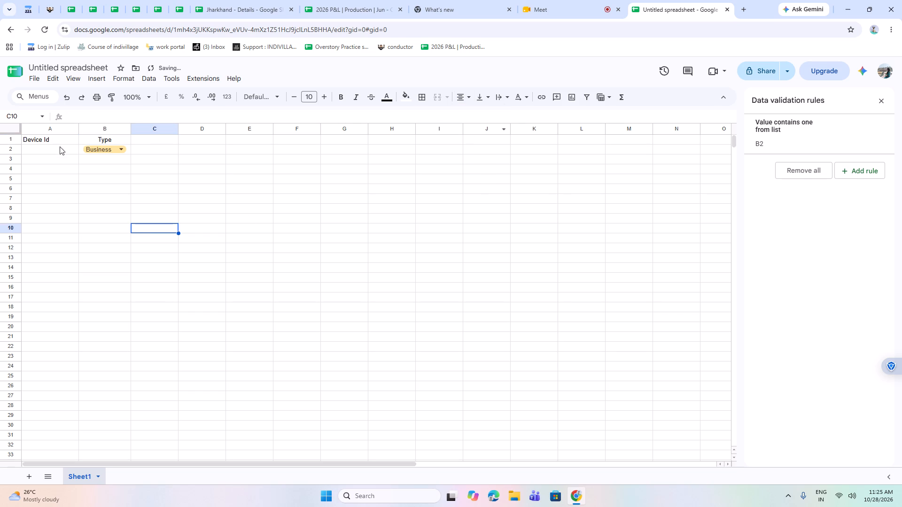
left_click(78, 127)
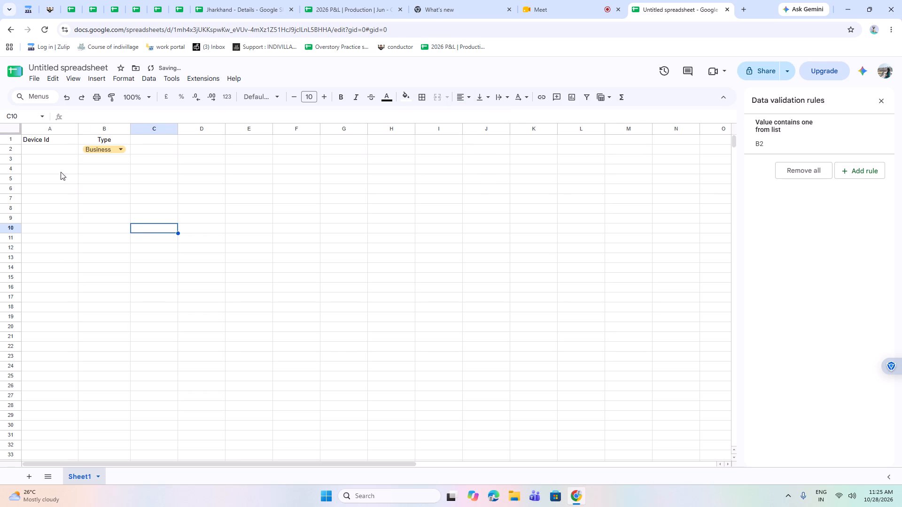
left_click(56, 140)
left_click(459, 96)
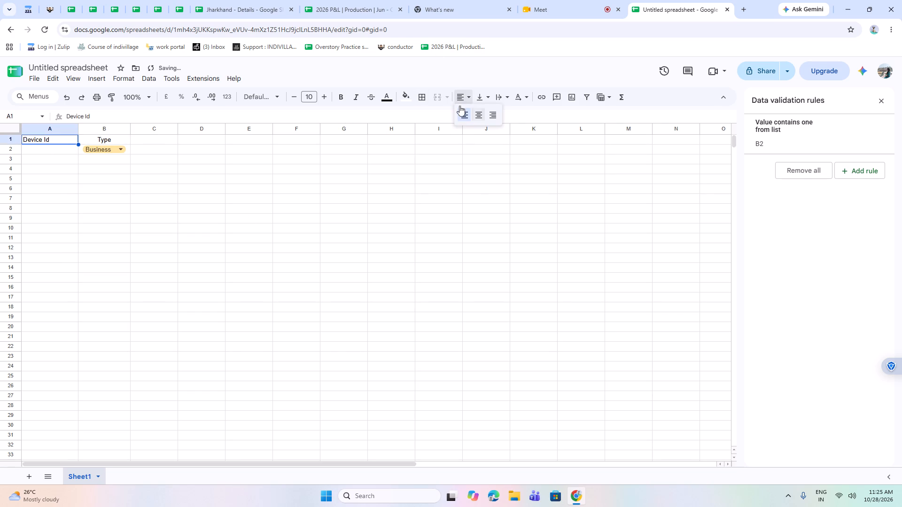
left_click(481, 114)
left_click(130, 198)
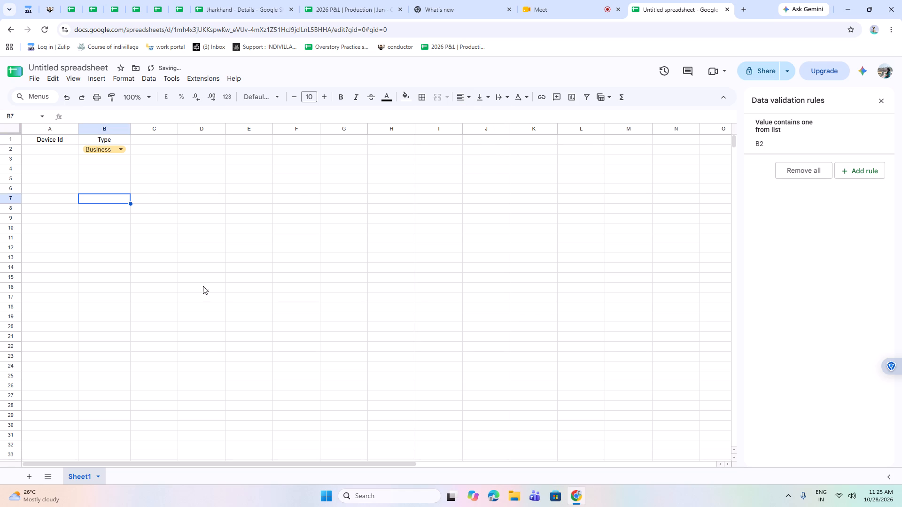
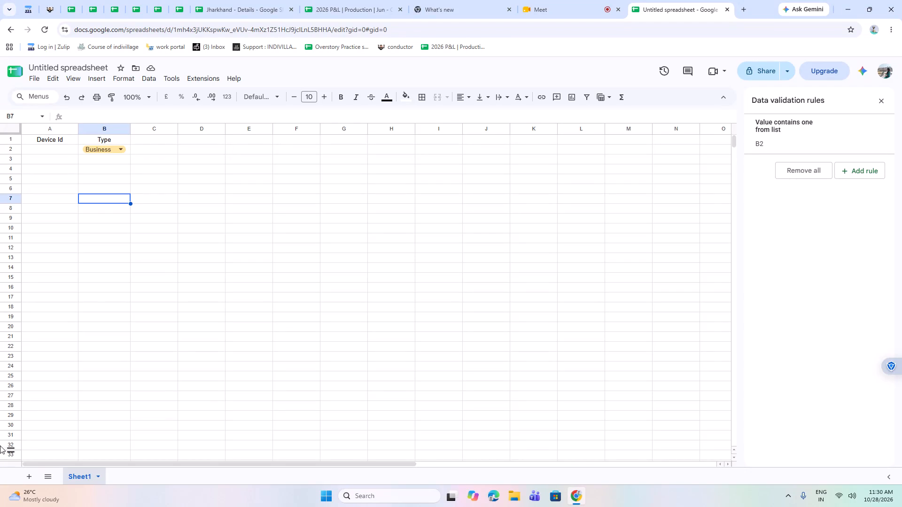
Enter the first device ID, IV-JHK-IPH-01, in cell A2 under the Device Id header.
left_click(54, 151)
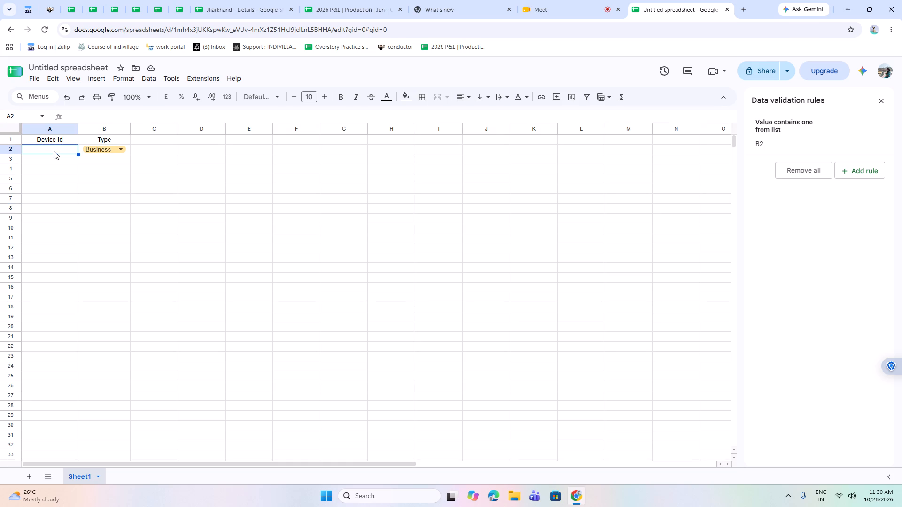
left_click(54, 160)
left_click(54, 168)
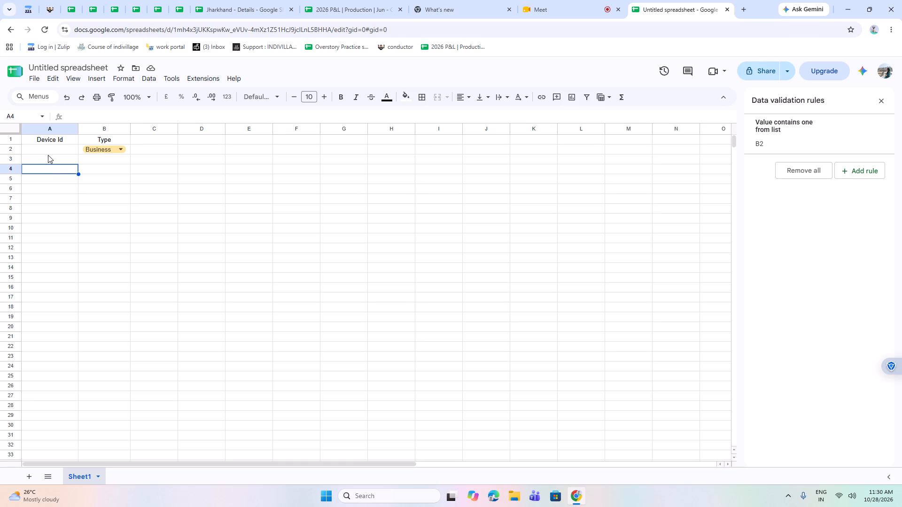
left_click(50, 149)
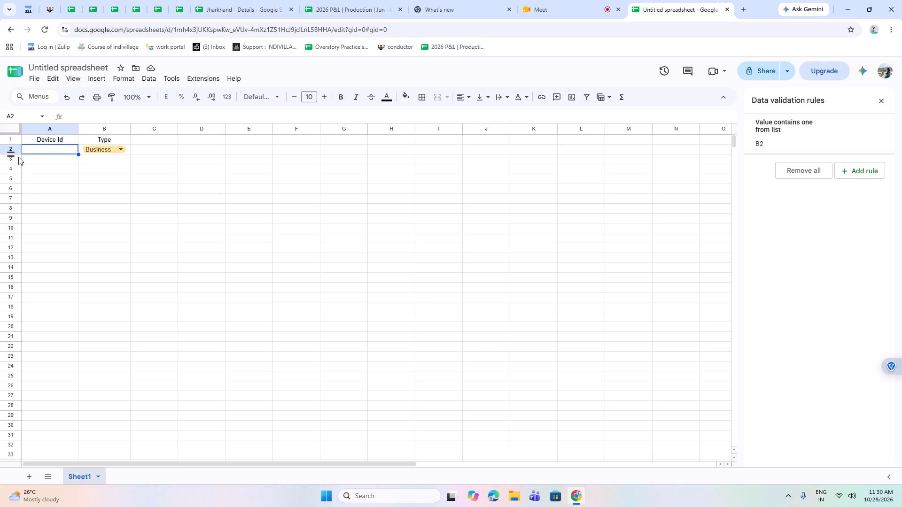
key("shift+i")
key("shift+v")
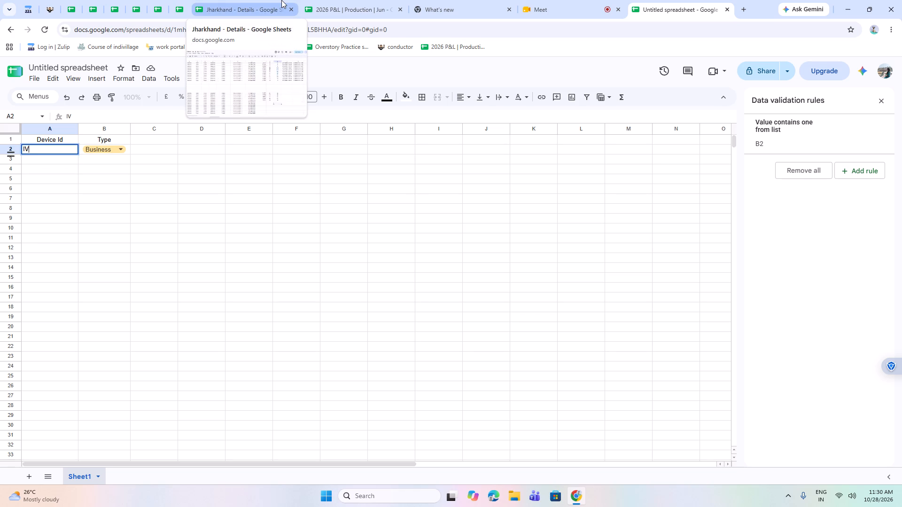
key("minus")
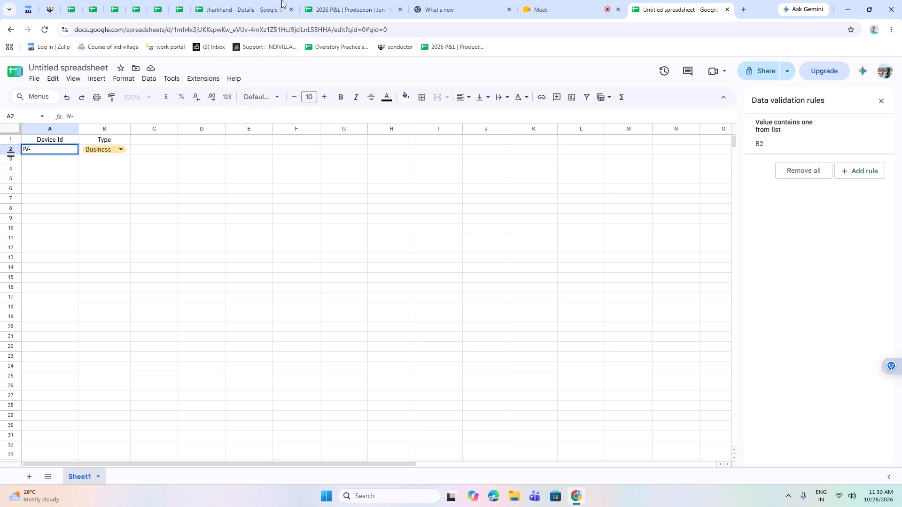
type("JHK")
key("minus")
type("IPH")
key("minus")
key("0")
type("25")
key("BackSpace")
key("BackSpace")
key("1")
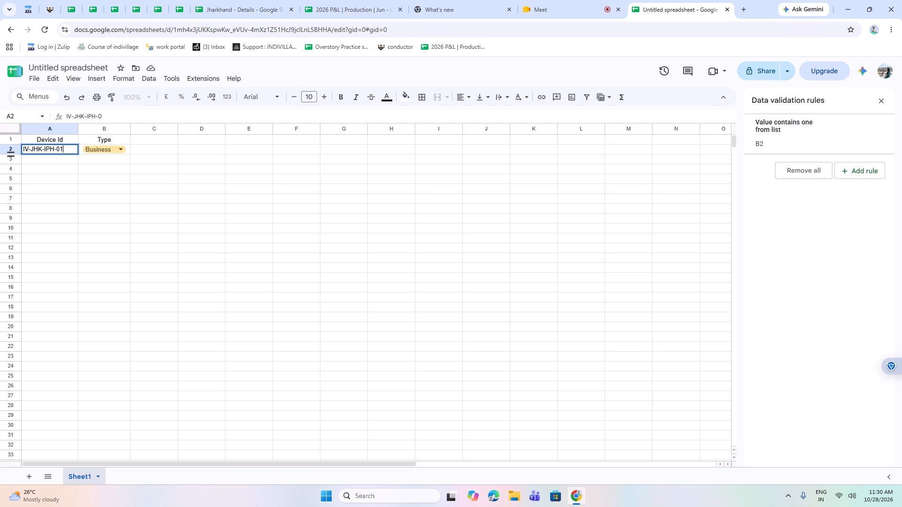
left_click(52, 187)
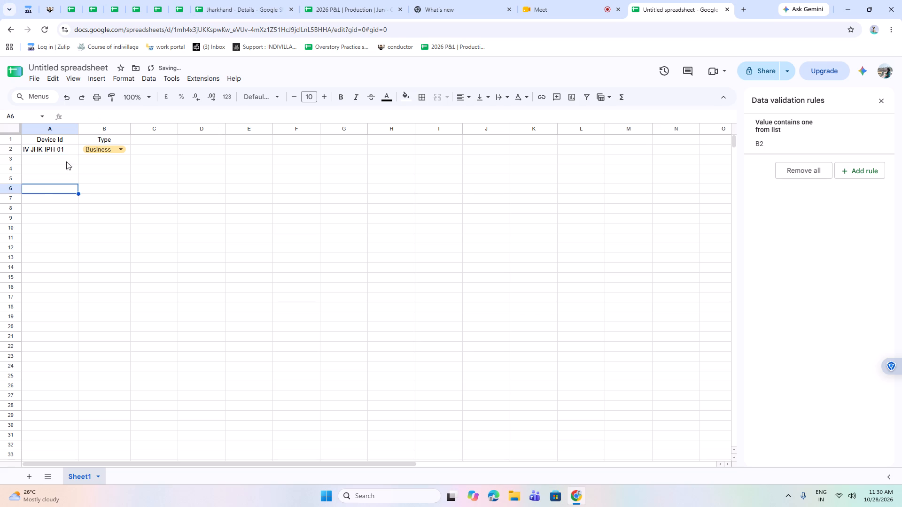
Fill the device ID series from A2 down to A26, ending at IV-JHK-IPH-25.
left_click(72, 151)
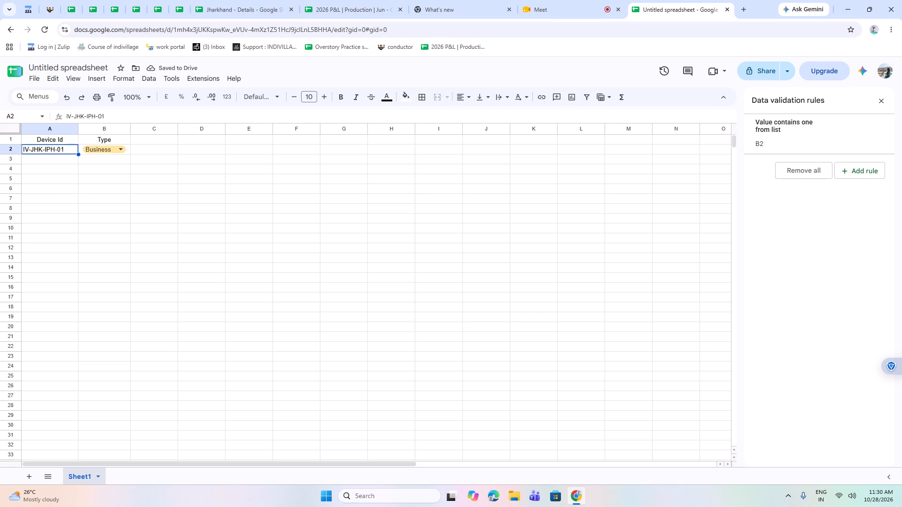
left_click_drag(78, 155, 73, 390)
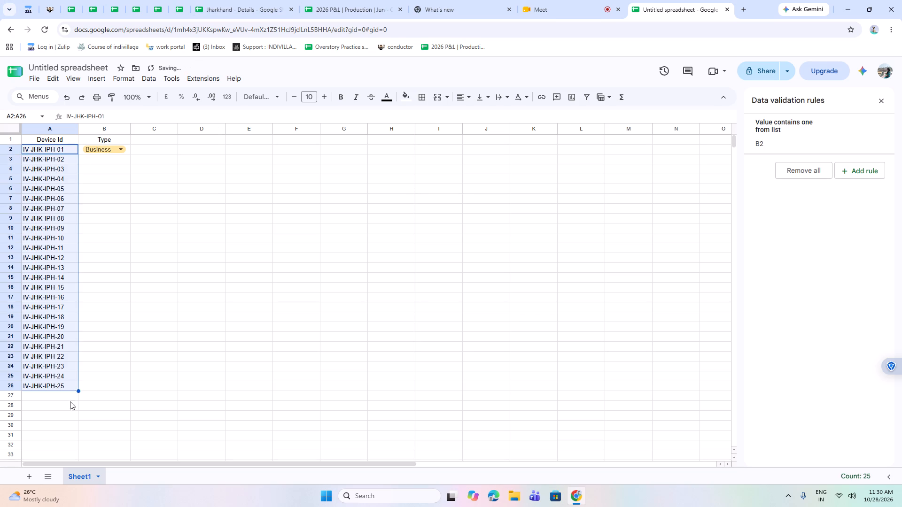
left_click(65, 416)
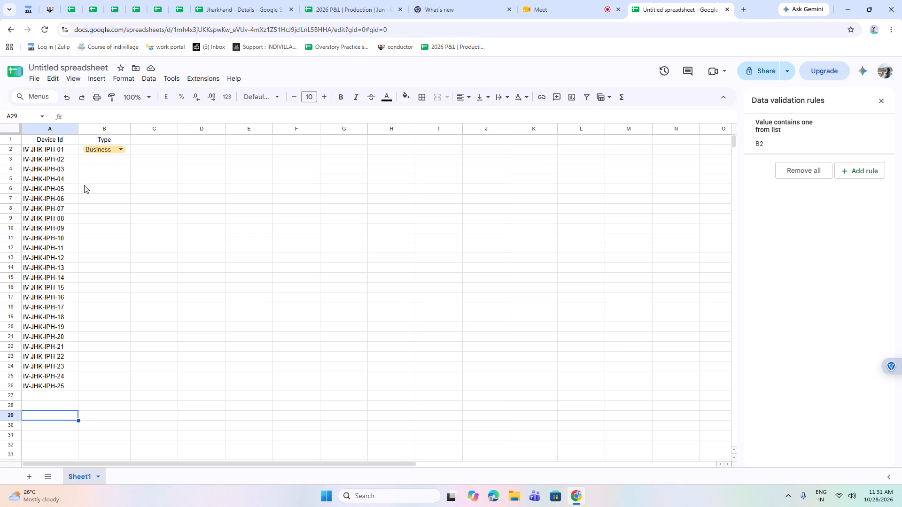
Change the device ID in cell A11 to IV-JHK-IPH-010 by inserting a zero before the number.
left_click(59, 236)
double_click(59, 236)
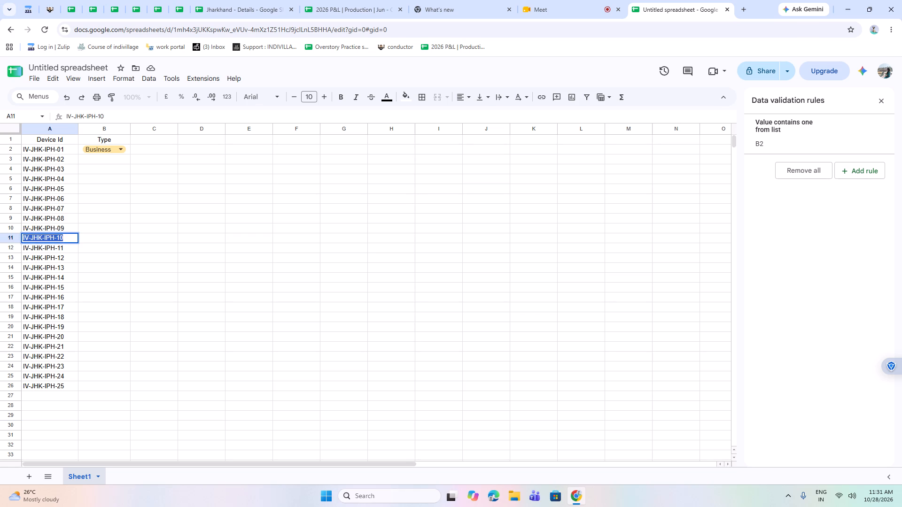
left_click_drag(56, 239, 62, 244)
left_click(67, 241)
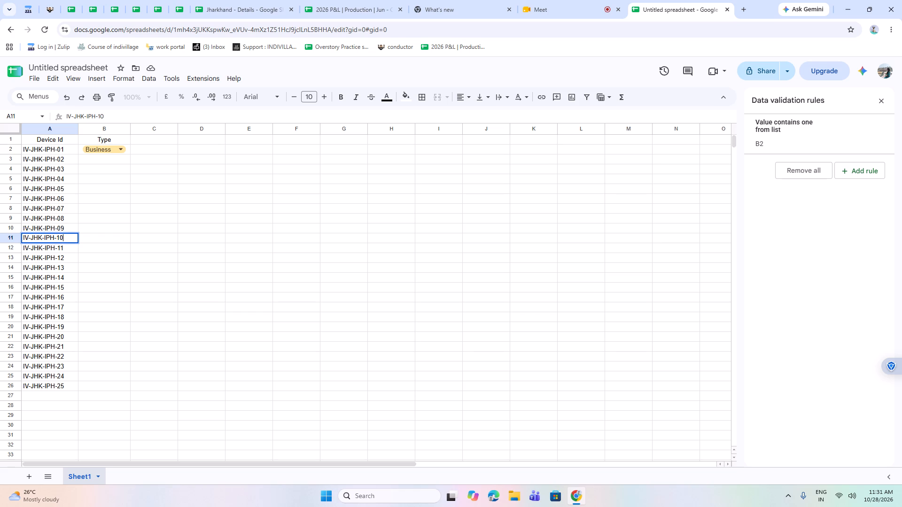
left_click(58, 238)
key("0")
left_click(82, 263)
Fill the corrected device ID series from A11 down to A26, ending at IV-JHK-IPH-025.
left_click(71, 239)
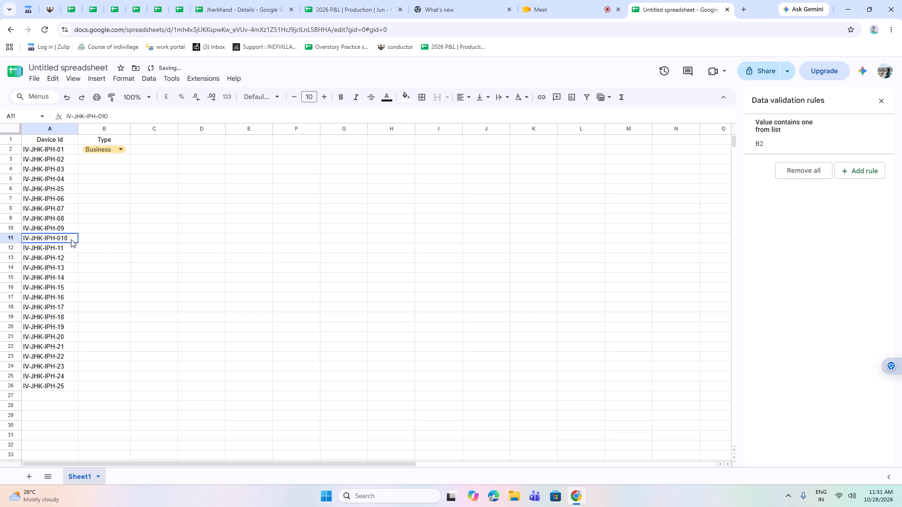
left_click_drag(77, 241, 73, 385)
left_click(65, 400)
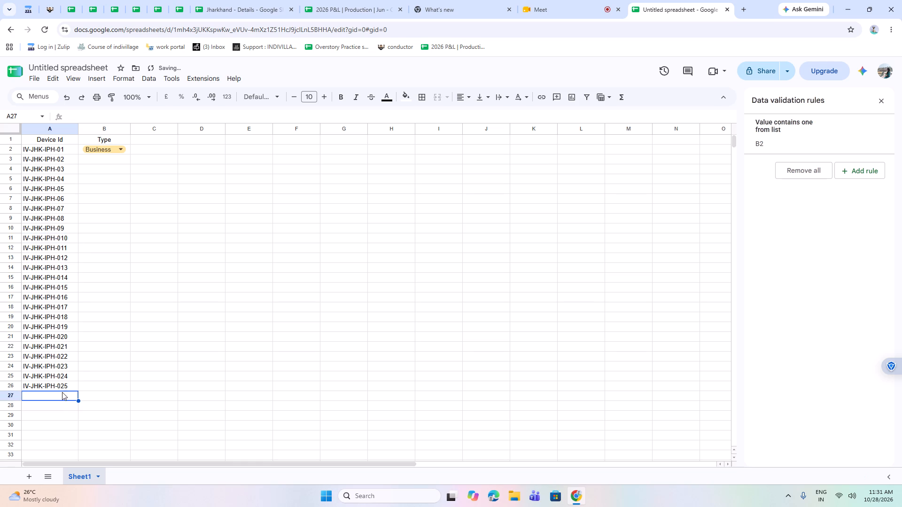
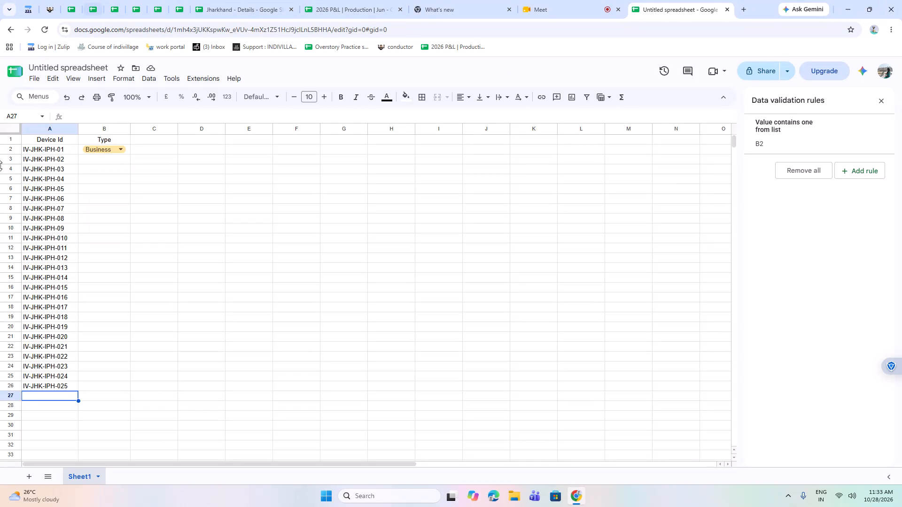
Clear the Business selection from the Type drop-down in cell B2.
left_click(124, 155)
left_click(127, 150)
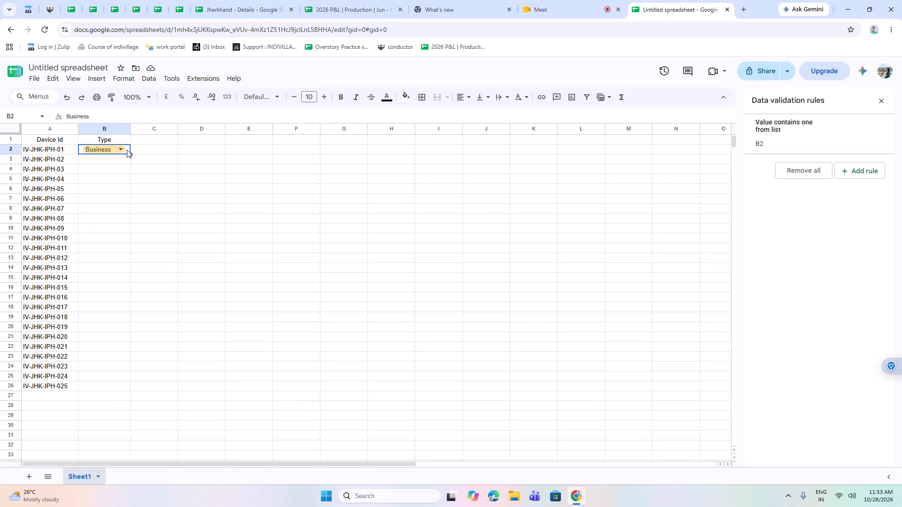
key("BackSpace")
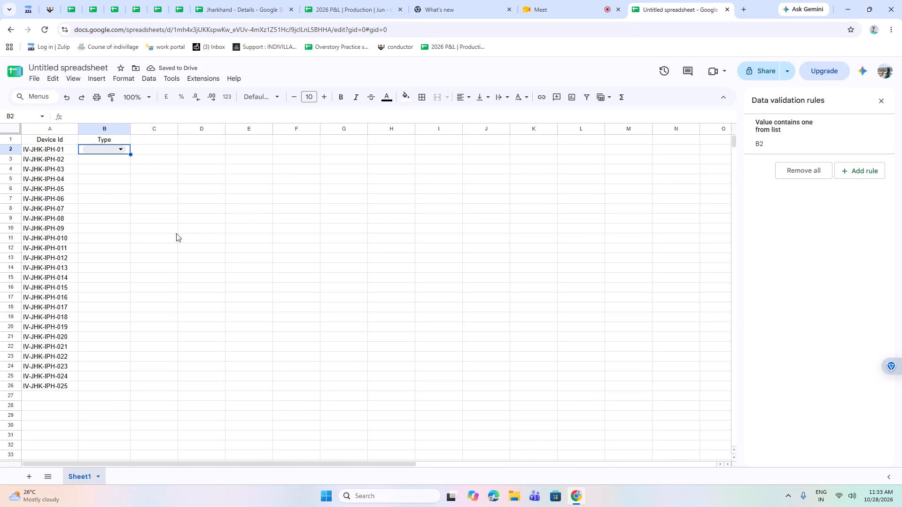
left_click(107, 205)
Fill the empty Type drop-down from B2 down through B26.
left_click(124, 150)
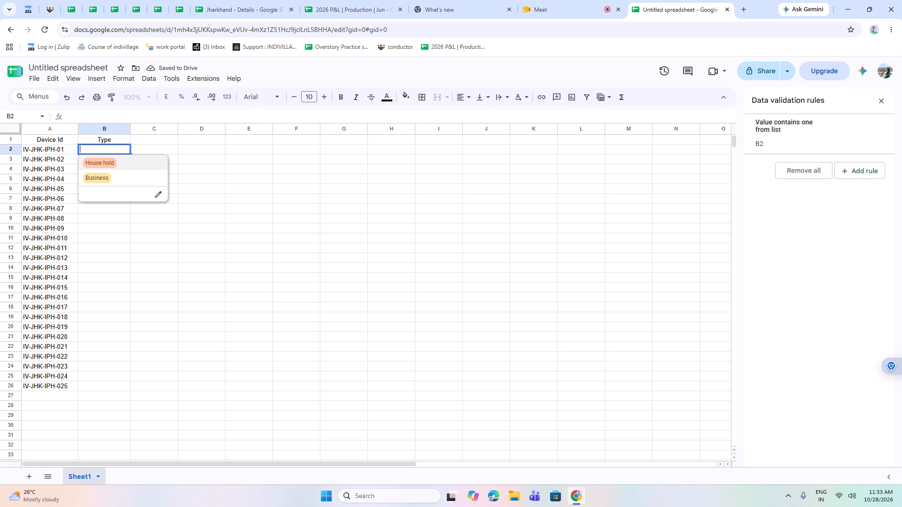
left_click(144, 147)
left_click_drag(129, 147, 122, 225)
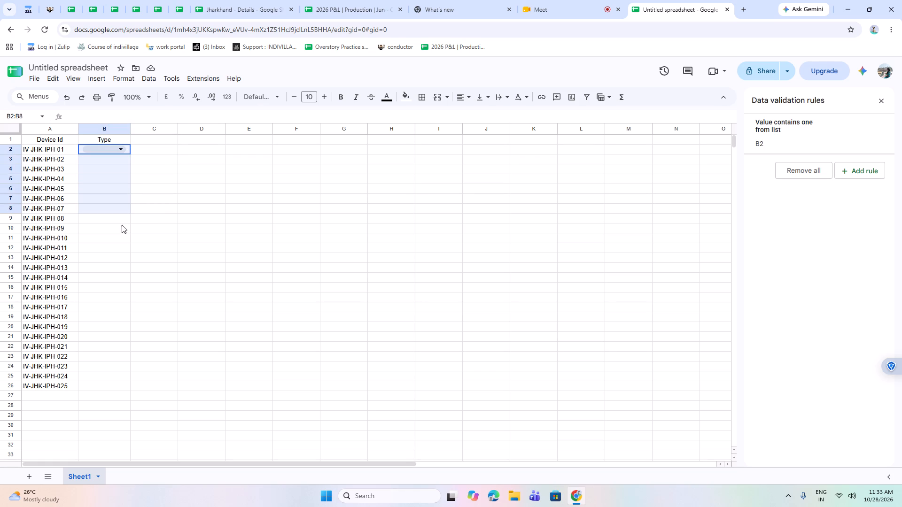
left_click_drag(122, 225, 118, 388)
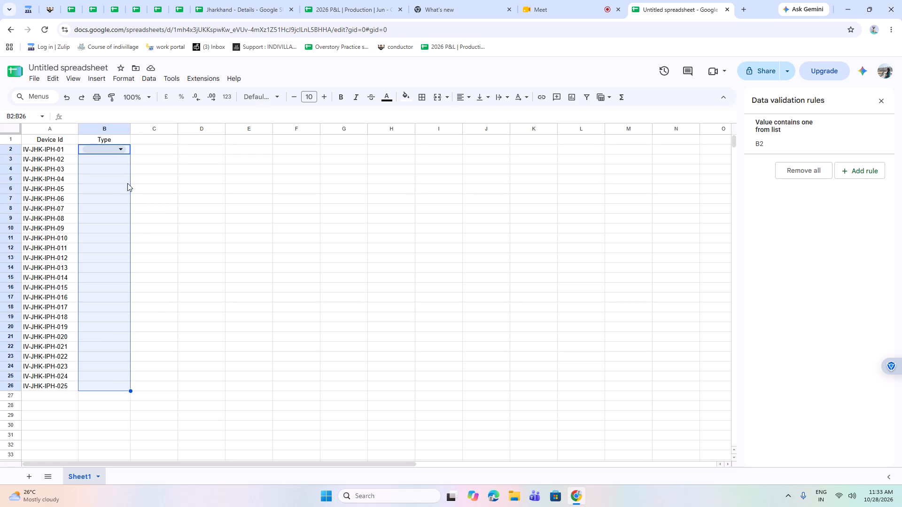
key("ctrl+d")
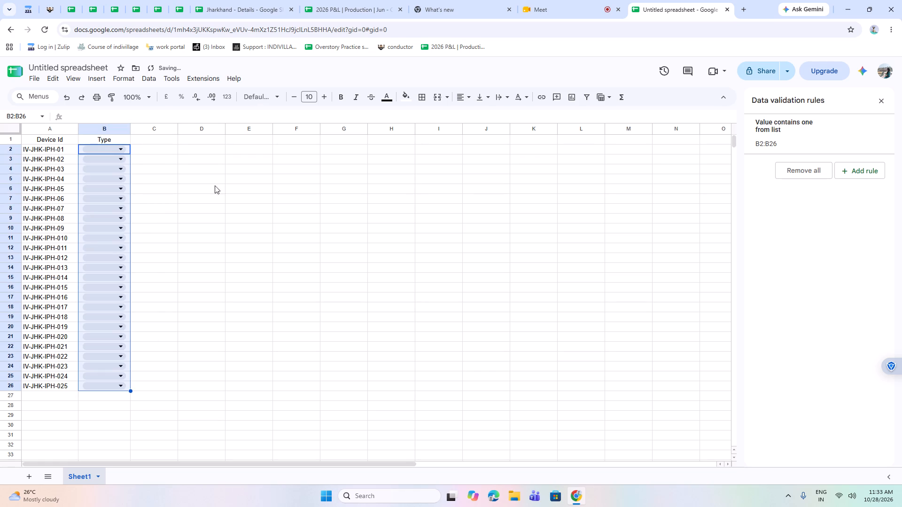
left_click(183, 223)
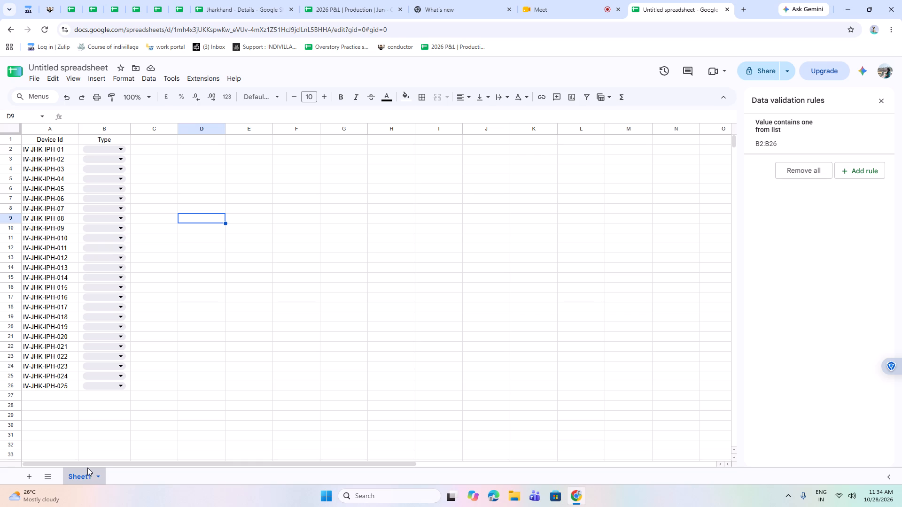
Set the Type to House hold for devices IV-JHK-IPH-025 and IV-JHK-IPH-024, in cells B26 and B25.
left_click(116, 388)
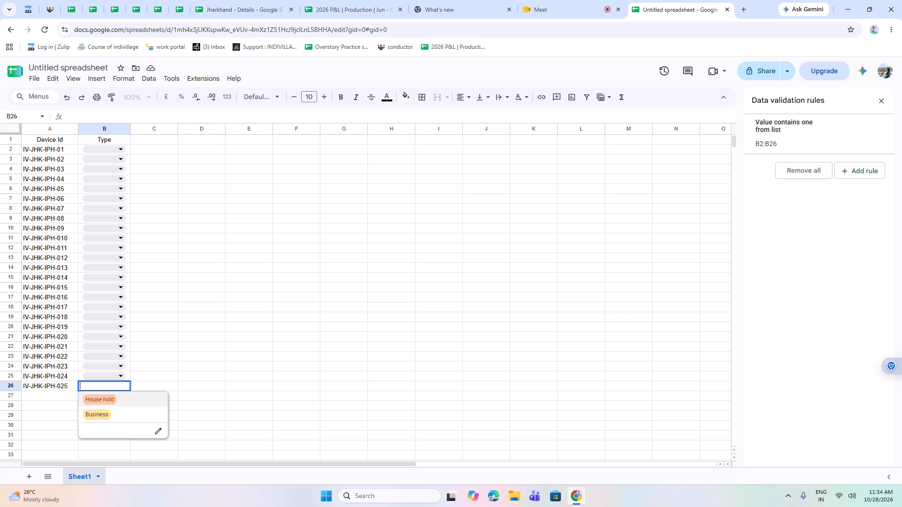
left_click(106, 404)
left_click(119, 377)
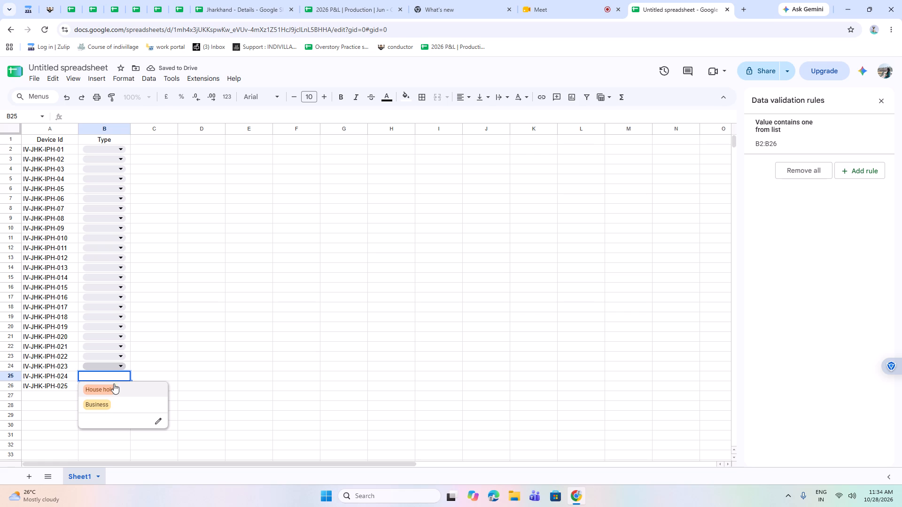
left_click(110, 389)
left_click(117, 372)
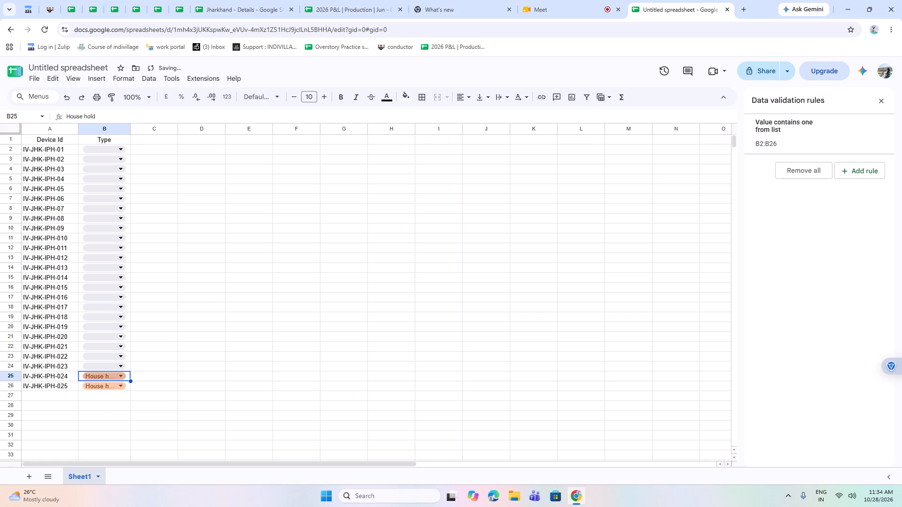
left_click(117, 370)
left_click(123, 369)
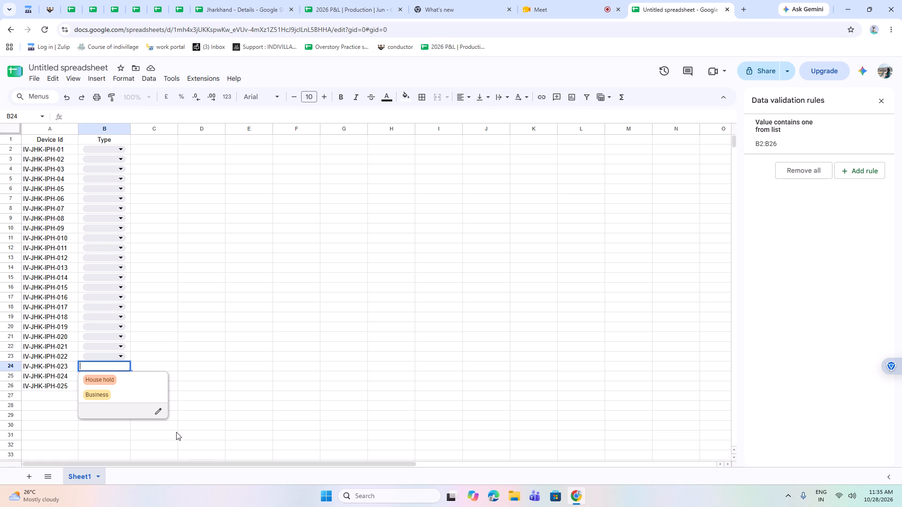
Switch to the 2026 P&L production spreadsheet and stamp the current date and time, 10/28/2026 11:35:14, as the end time in M45234.
left_click(322, 1)
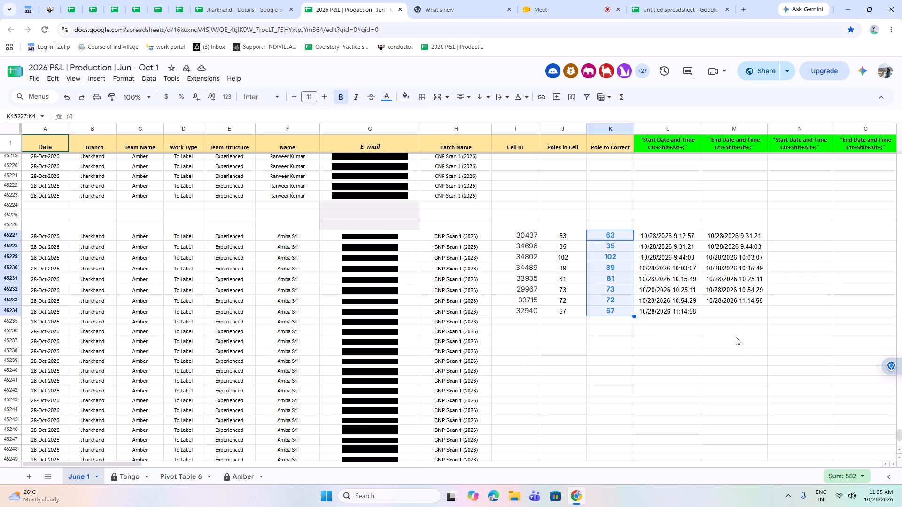
left_click(736, 337)
left_click(731, 312)
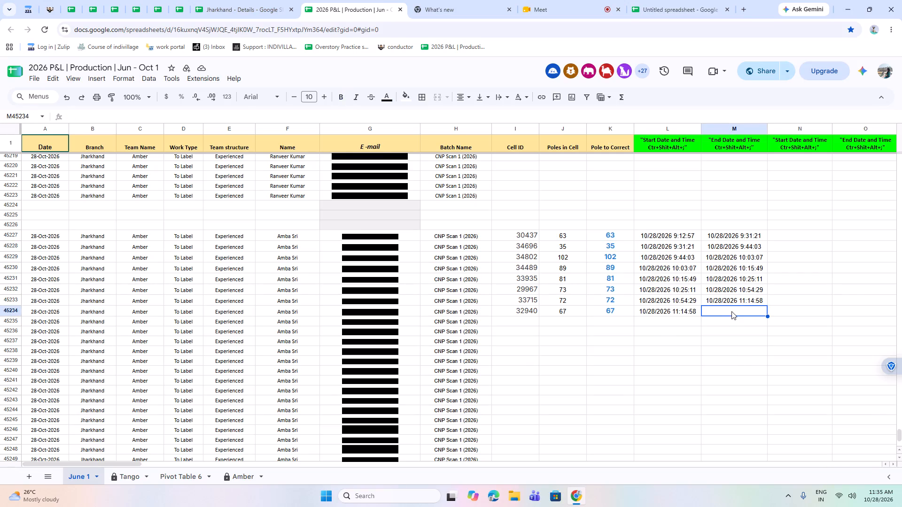
key("ctrl+alt+shift+semicolon")
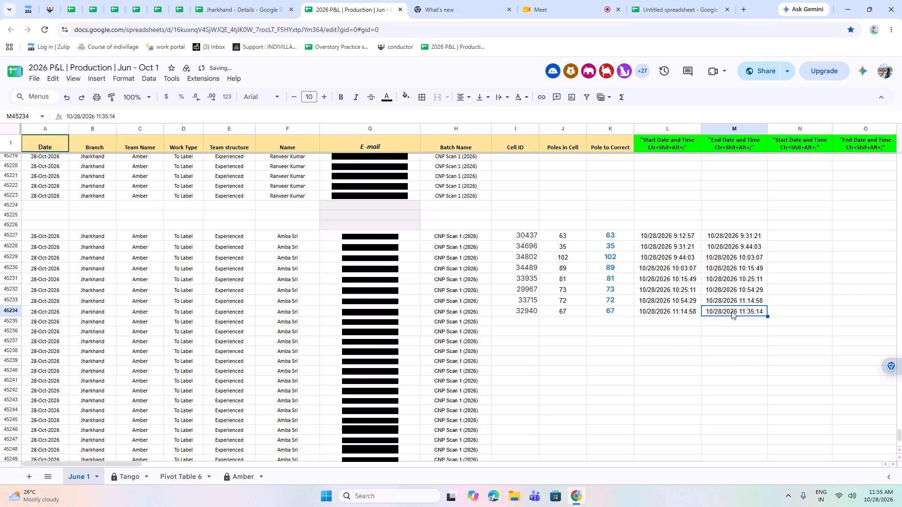
Copy the end time from M45234 into the start time cell of the following row, L45235.
key("ctrl+c")
left_click(692, 323)
key("ctrl+v")
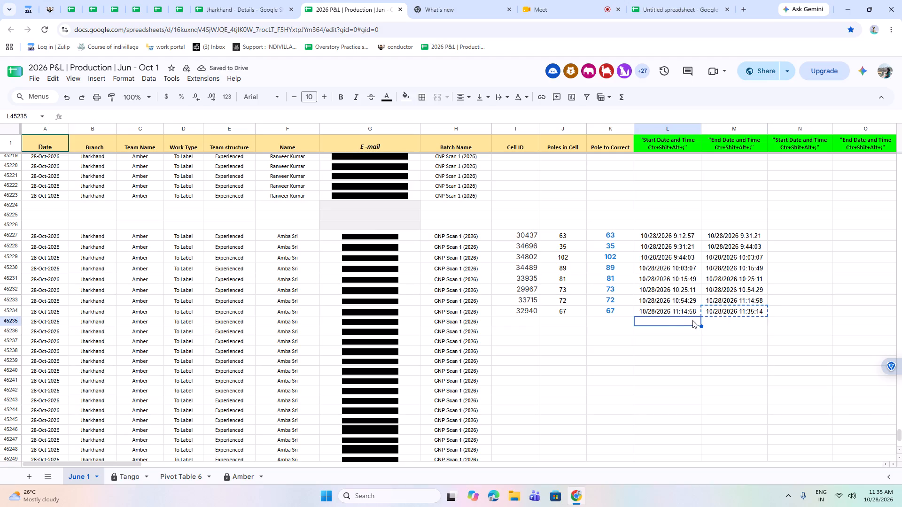
Copy cell ID 34925 and its two pole counts of 64 from row 5652 of Jharkhand - Details into I45235:K45235 of the production spreadsheet.
left_click(236, 0)
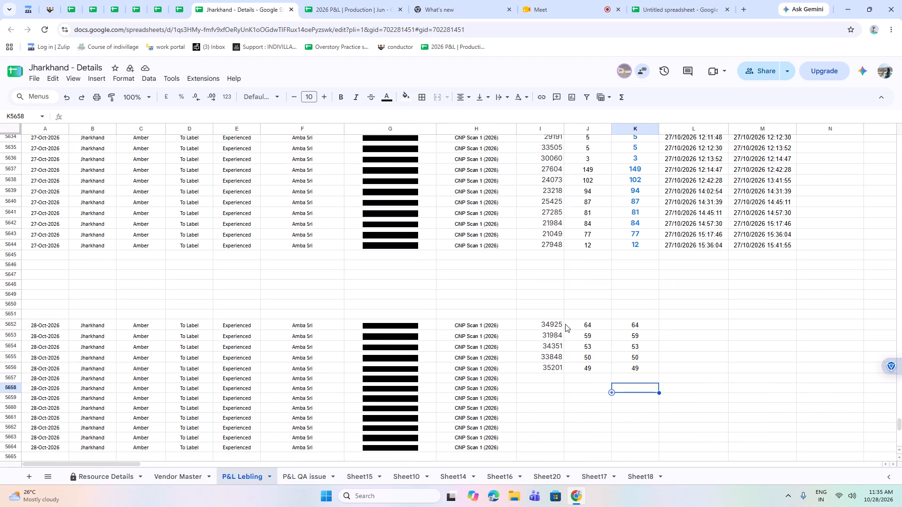
left_click_drag(555, 324, 634, 328)
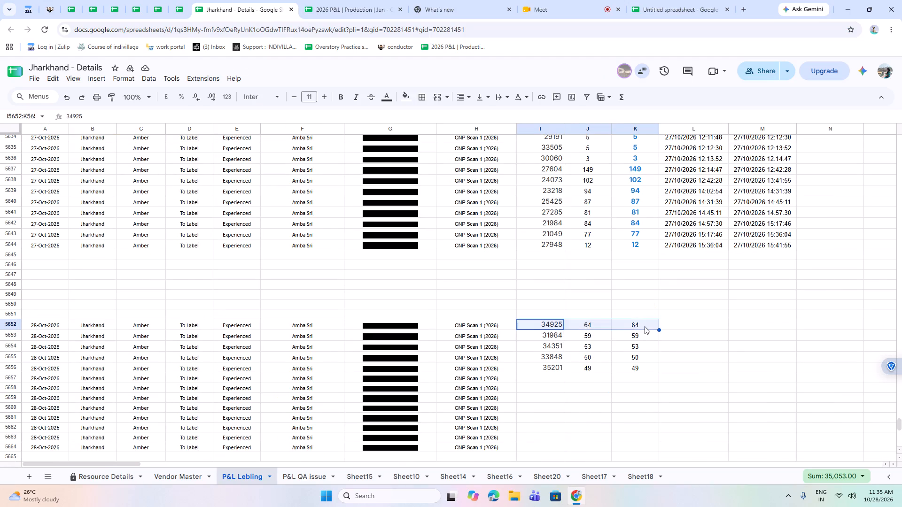
key("ctrl+c")
left_click(381, 0)
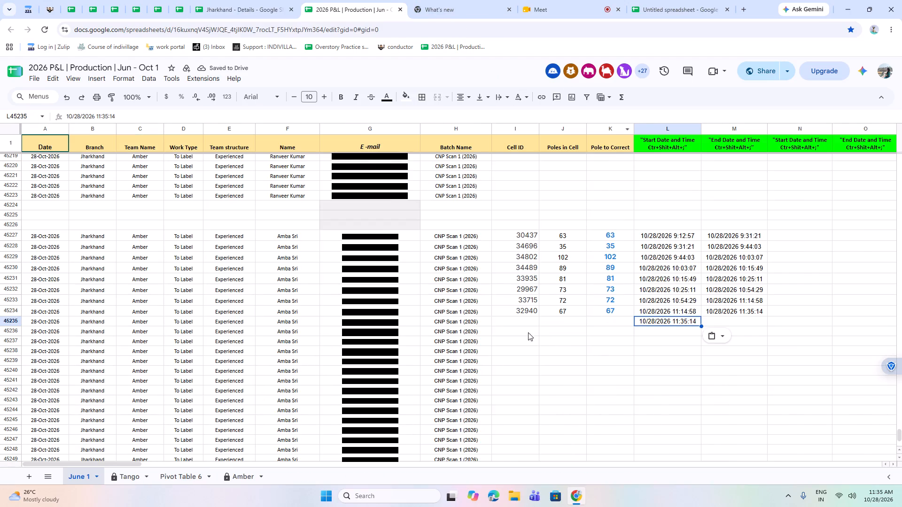
left_click(524, 321)
key("ctrl+v")
left_click(585, 352)
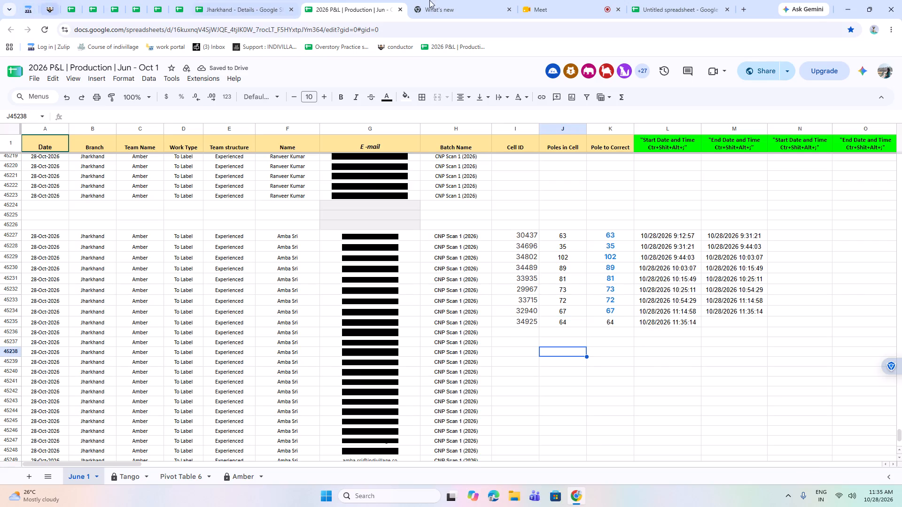
Return to the untitled device spreadsheet and change the IDs in A3 and A2 to IV-JHK-IPH-002 and IV-JHK-IPH-001.
left_click(682, 0)
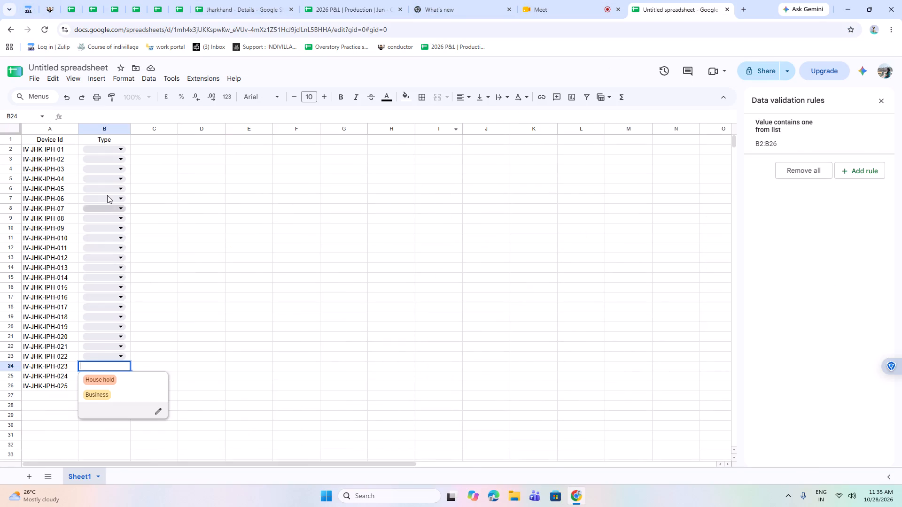
left_click(62, 161)
double_click(60, 160)
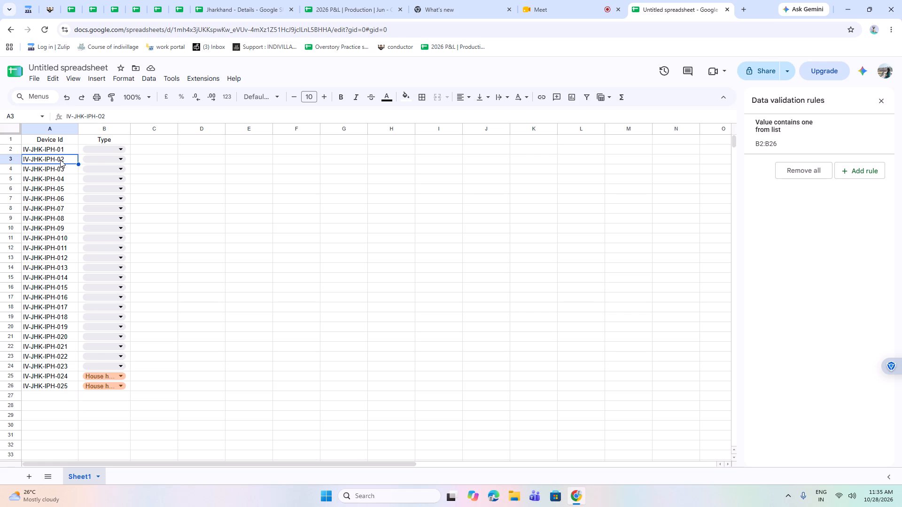
left_click(60, 159)
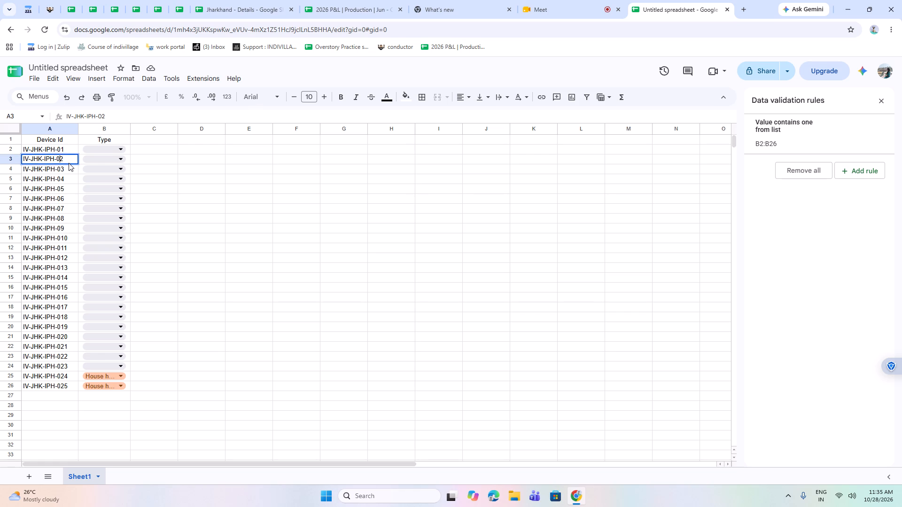
key("0")
double_click(60, 147)
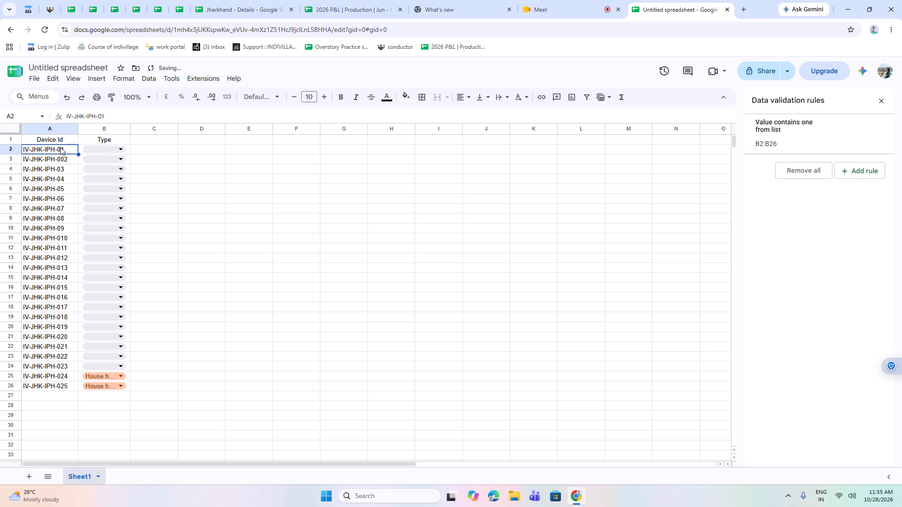
left_click(59, 149)
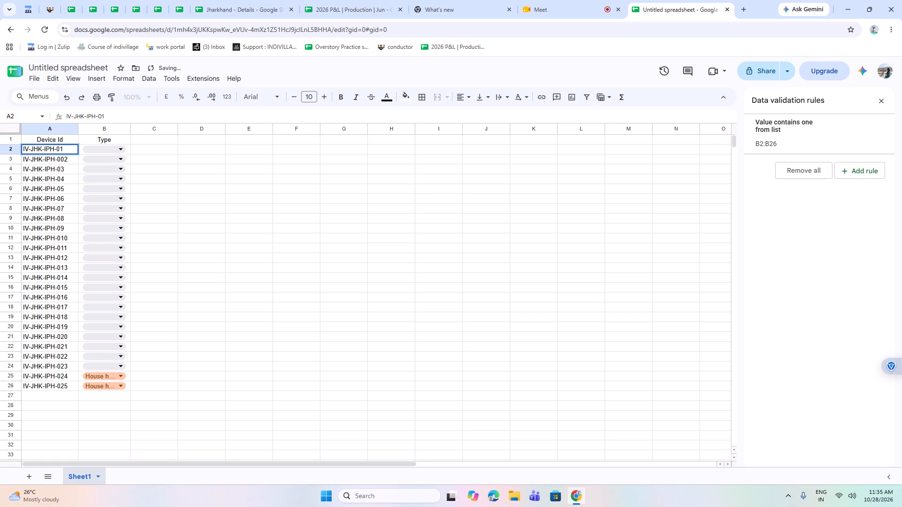
key("0")
left_click(69, 161)
Change the device IDs in A4 through A6 to IV-JHK-IPH-003, IV-JHK-IPH-004 and IV-JHK-IPH-005.
double_click(62, 170)
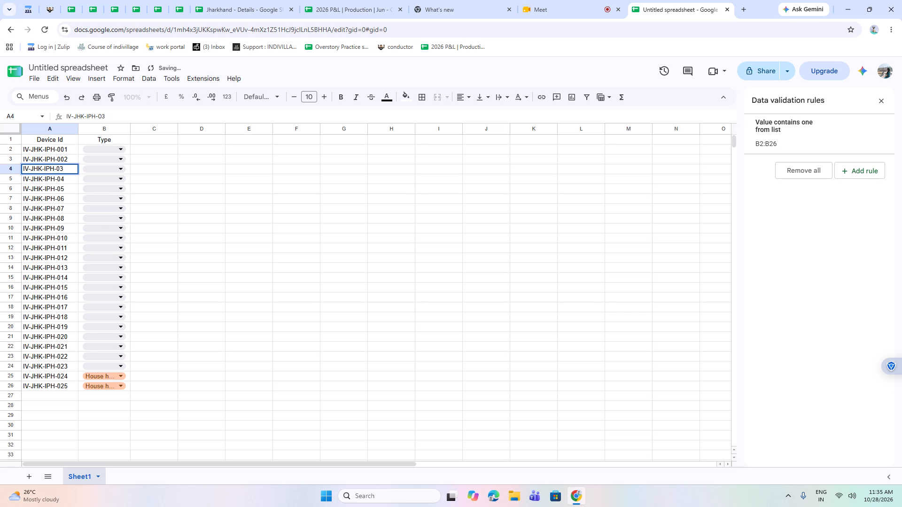
left_click(59, 168)
key("0")
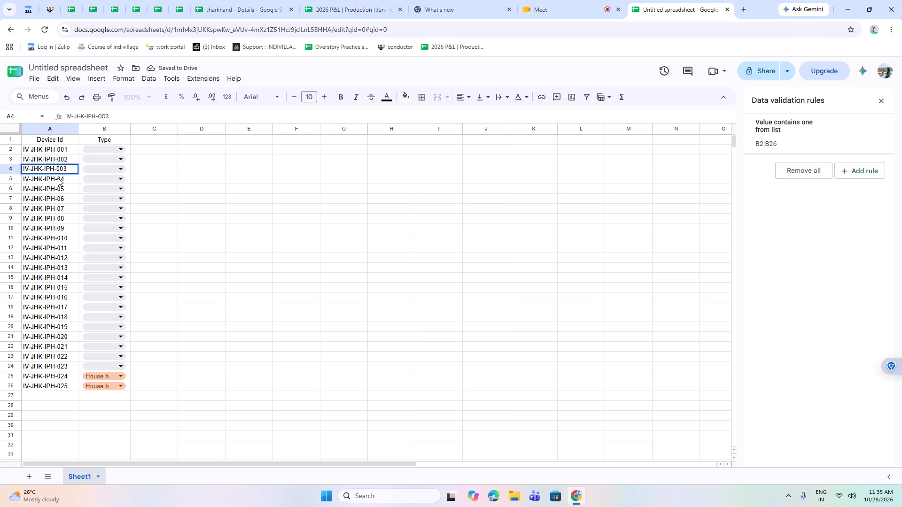
double_click(58, 178)
left_click(61, 177)
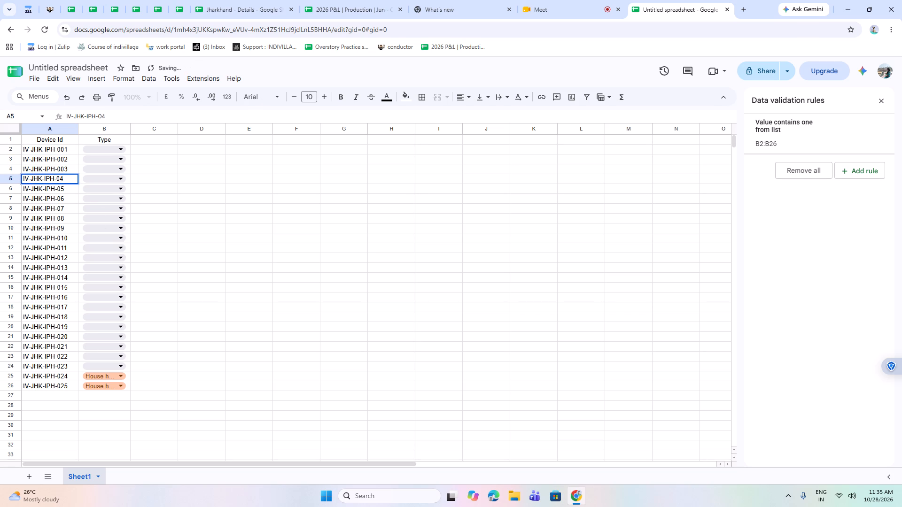
key("0")
double_click(61, 185)
left_click(61, 187)
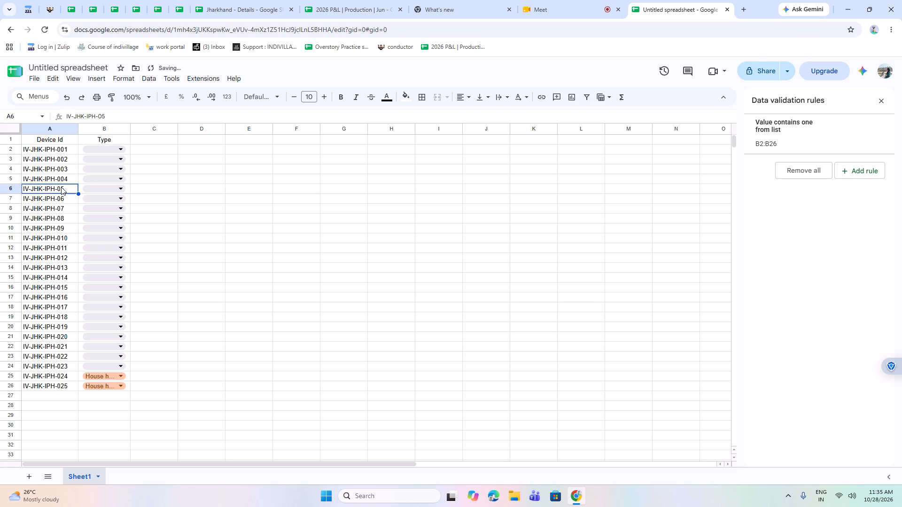
double_click(59, 189)
left_click(60, 189)
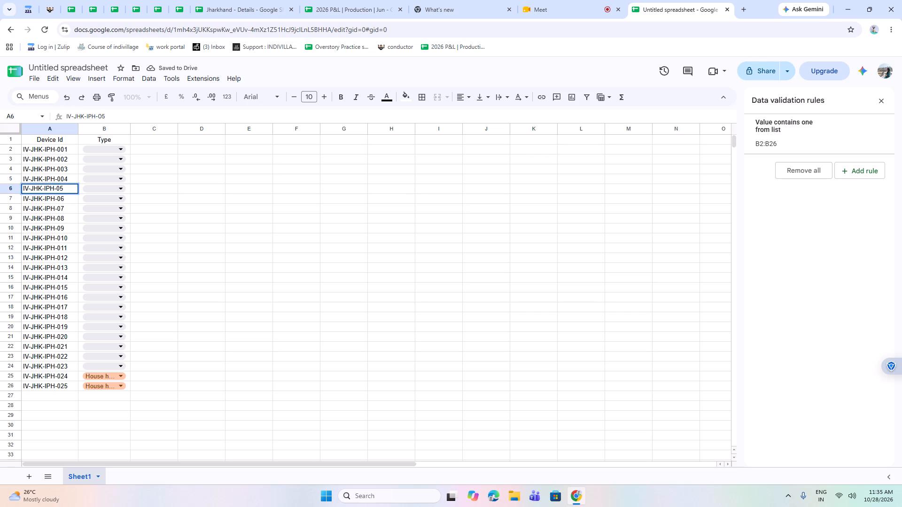
key("0")
Set the Type to House hold for devices IV-JHK-IPH-002 and IV-JHK-IPH-020, in cells B3 and B21.
left_click(102, 163)
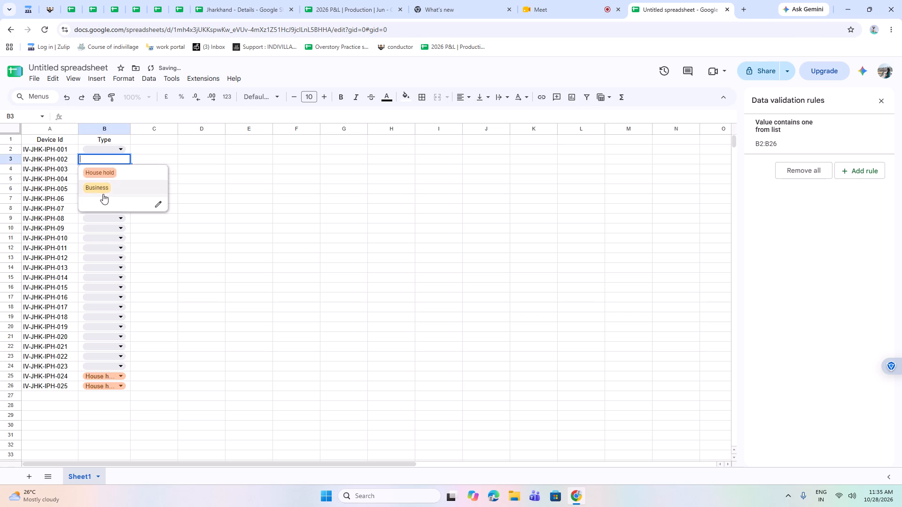
left_click(105, 174)
left_click(96, 337)
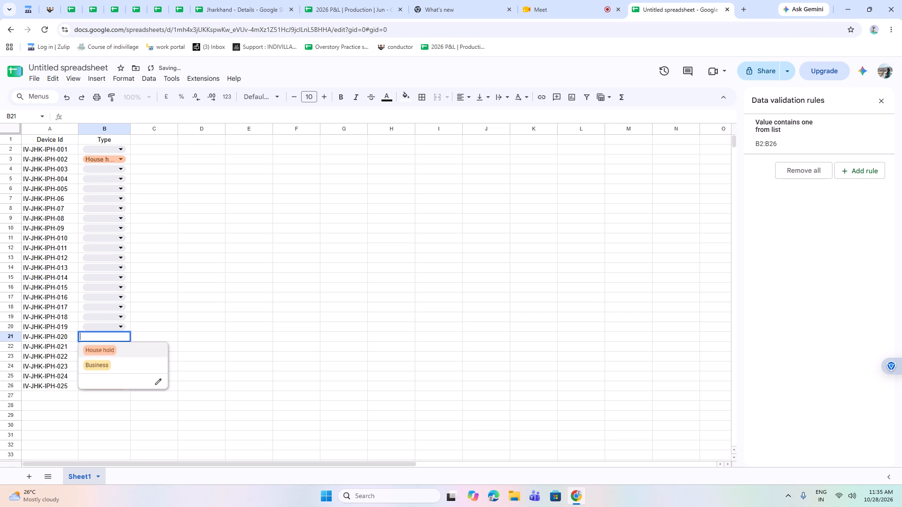
left_click(108, 349)
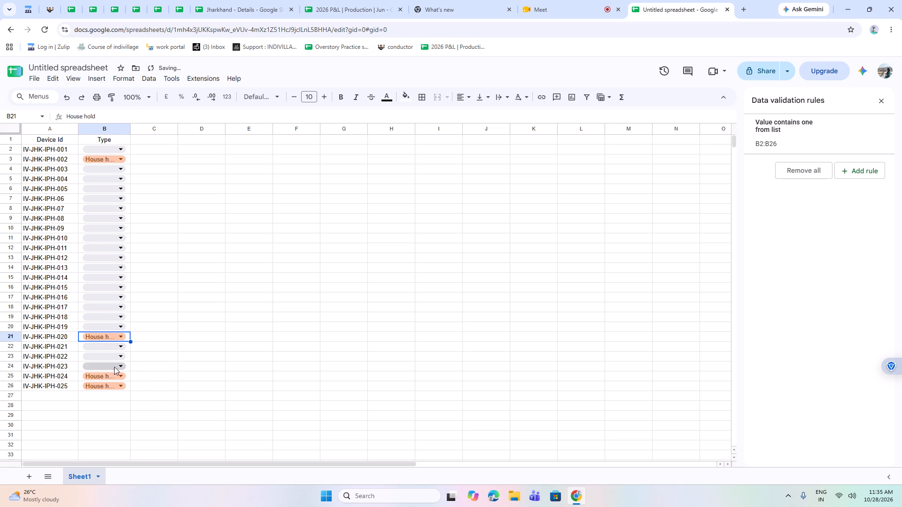
Enter the name Kiran beside devices IV-JHK-IPH-020 and IV-JHK-IPH-002, in cells C21 and C3.
left_click(151, 338)
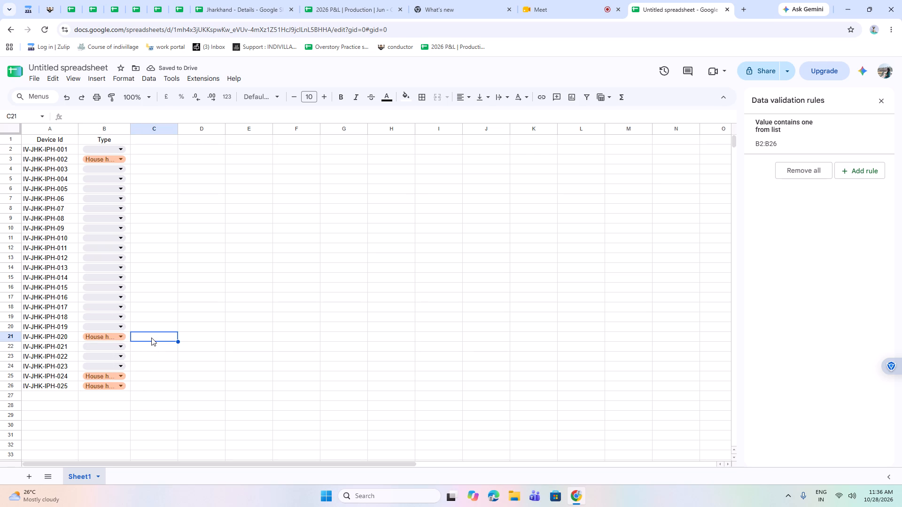
type("Kiran")
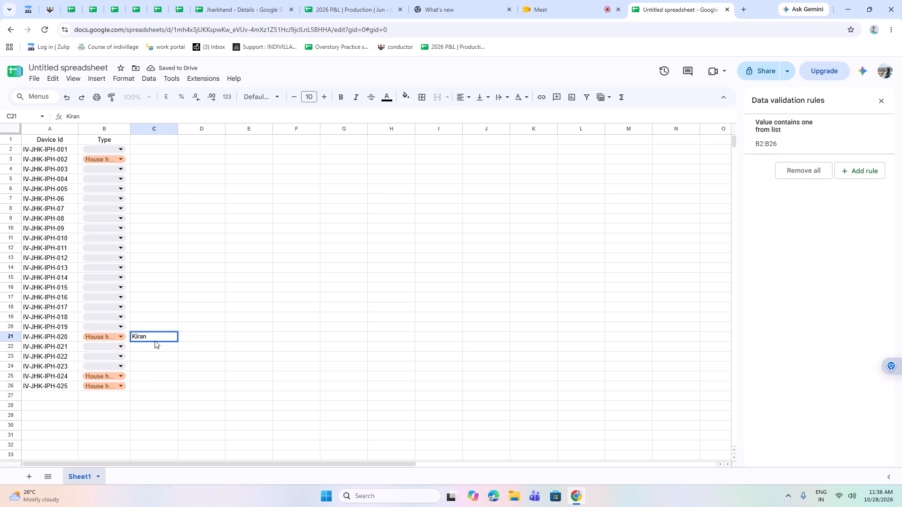
left_click(159, 154)
left_click(158, 158)
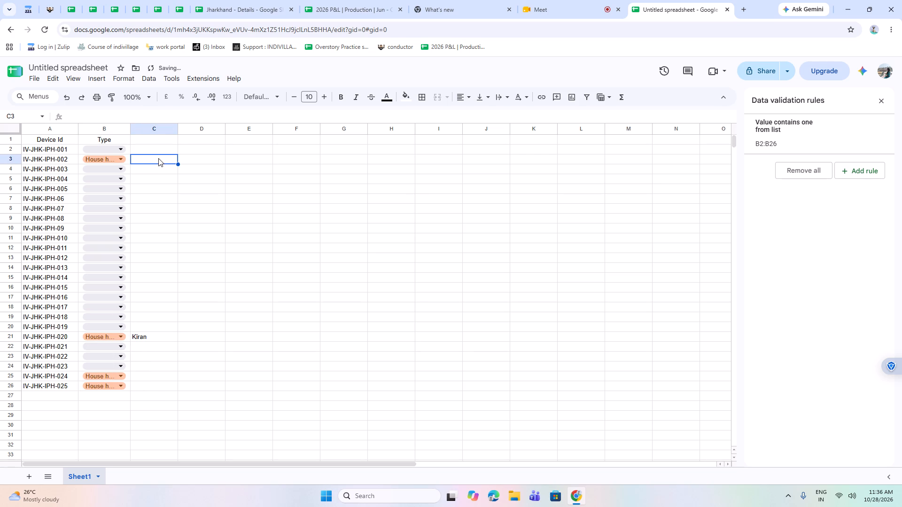
type("Kiran")
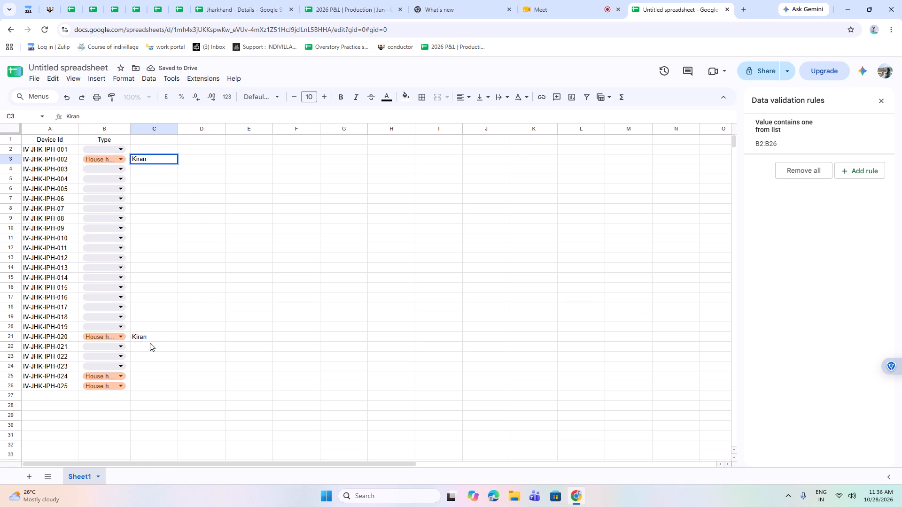
Extend the name in C21, beside device IV-JHK-IPH-020, to read Kiran - manoj.
left_click(169, 330)
left_click(161, 336)
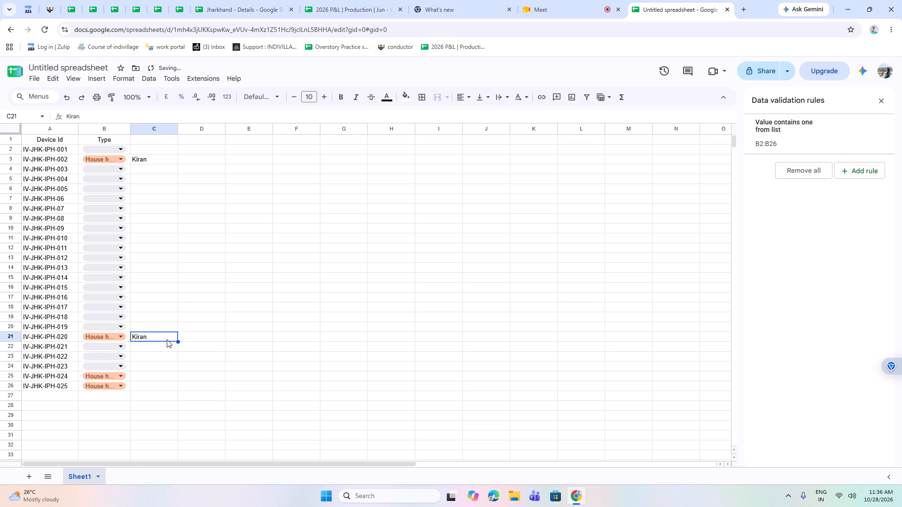
left_click(156, 342)
double_click(158, 336)
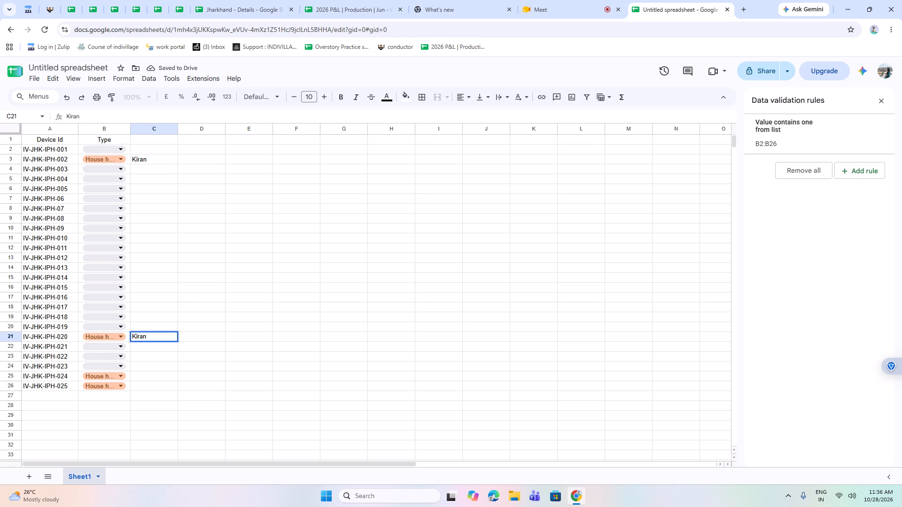
key("space")
type("_(")
key("BackSpace")
key("BackSpace")
key("minus")
key("space")
key("m")
type("anoj")
key("space")
key("y")
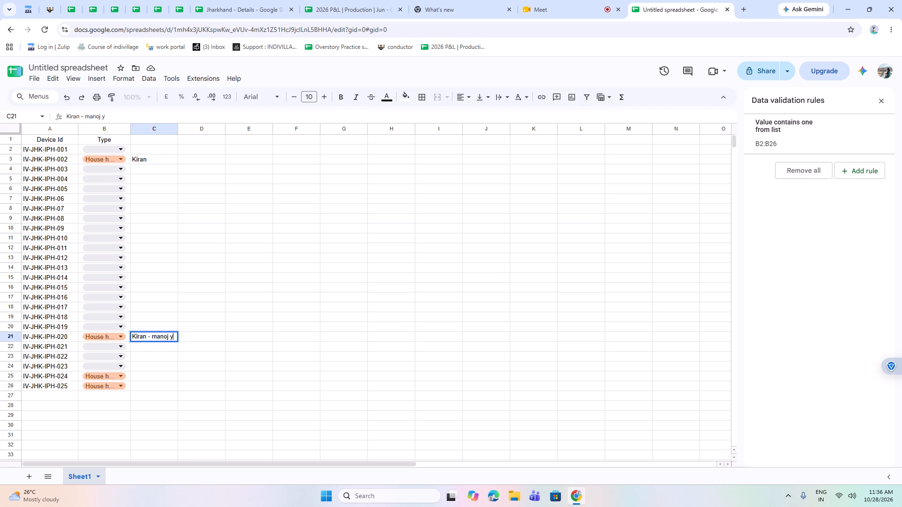
key("a")
key("BackSpace")
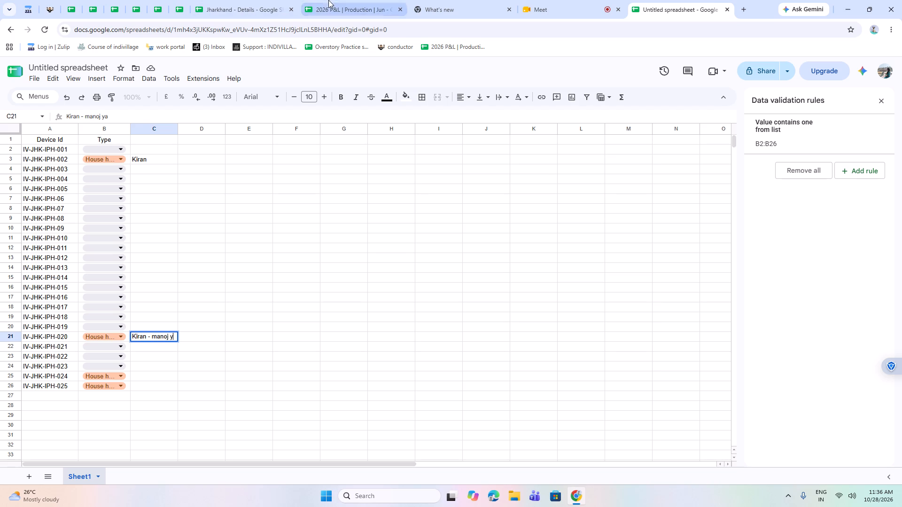
key("BackSpace")
left_click(176, 261)
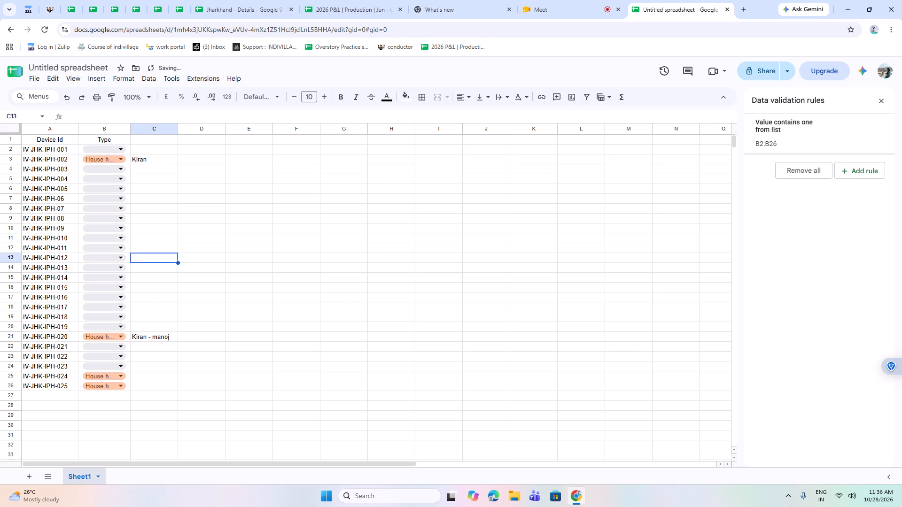
Fill in row 19 for device IV-JHK-IPH-018 with the Type House hold and the name kiran-Punam in C19.
left_click(116, 320)
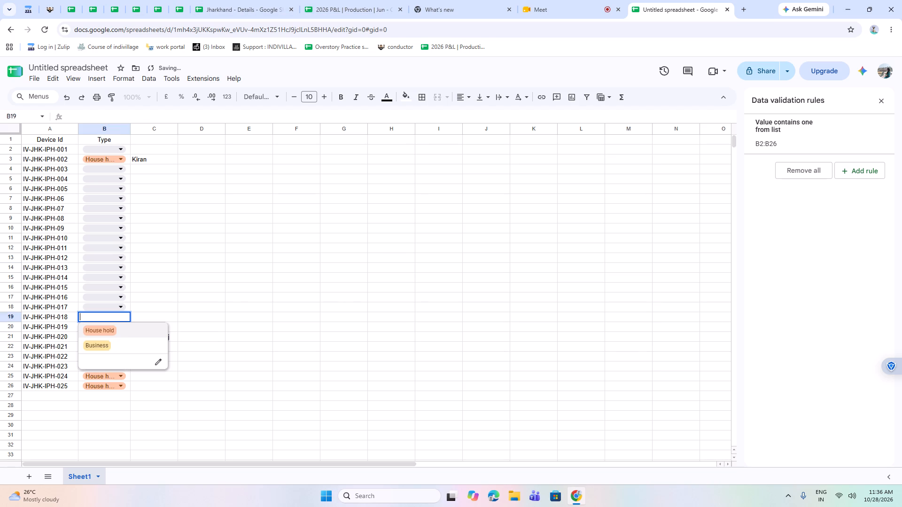
left_click(111, 332)
left_click(148, 318)
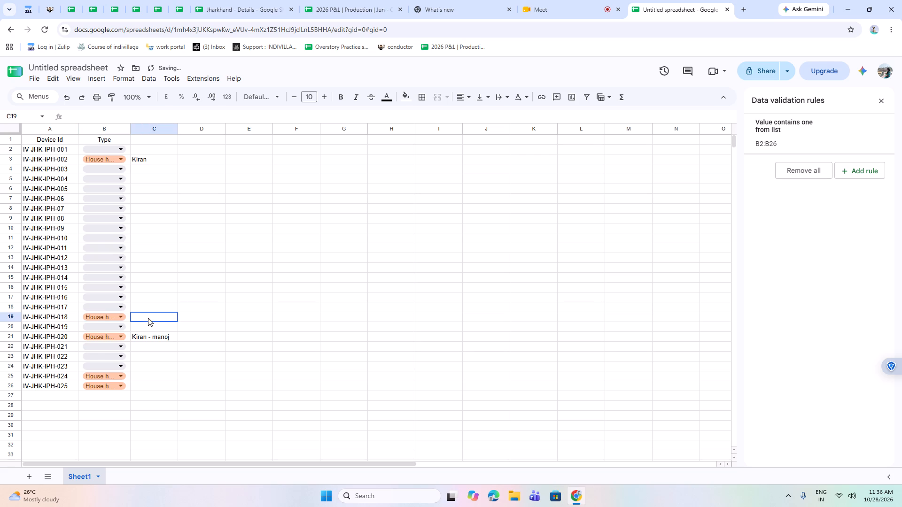
type("Pu")
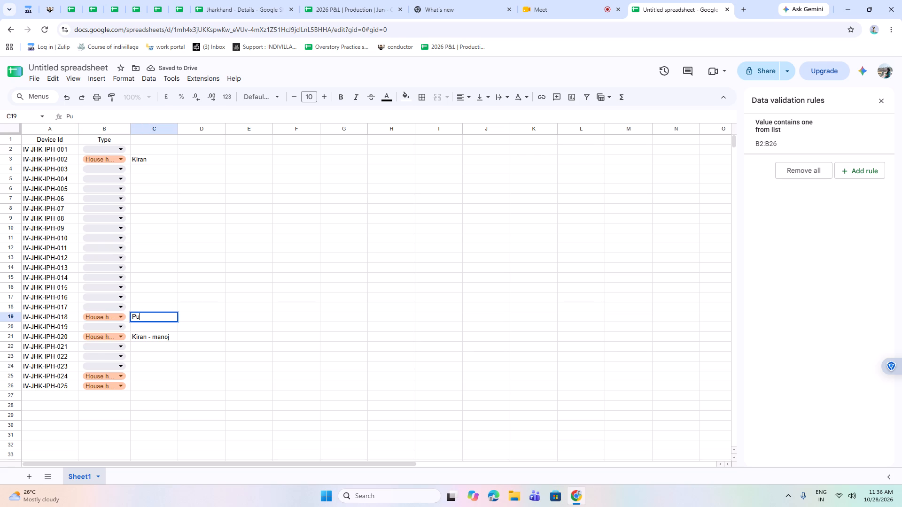
type("man")
left_click(133, 314)
type("kiran-")
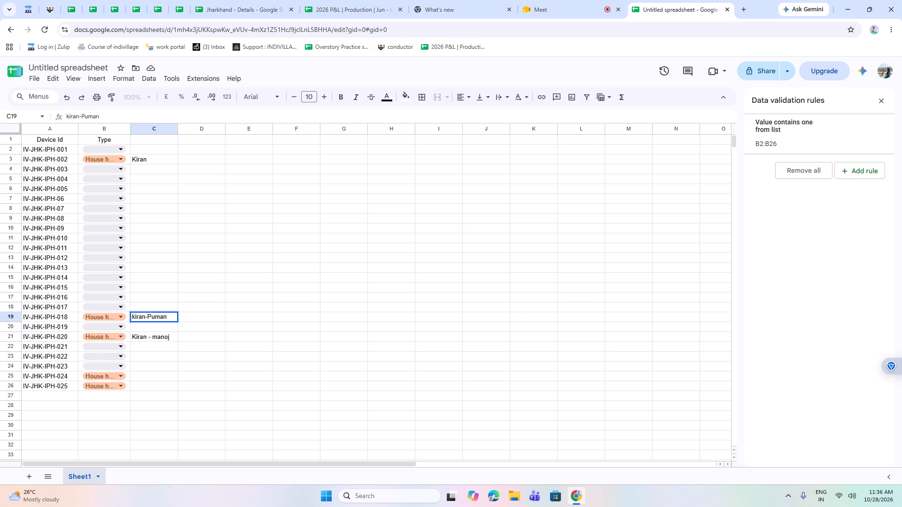
left_click(165, 316)
key("BackSpace")
key("BackSpace")
key("BackSpace")
type("nam")
Change the device IDs in A7 and A8 to IV-JHK-IPH-006 and IV-JHK-IPH-007.
double_click(55, 197)
left_click(59, 199)
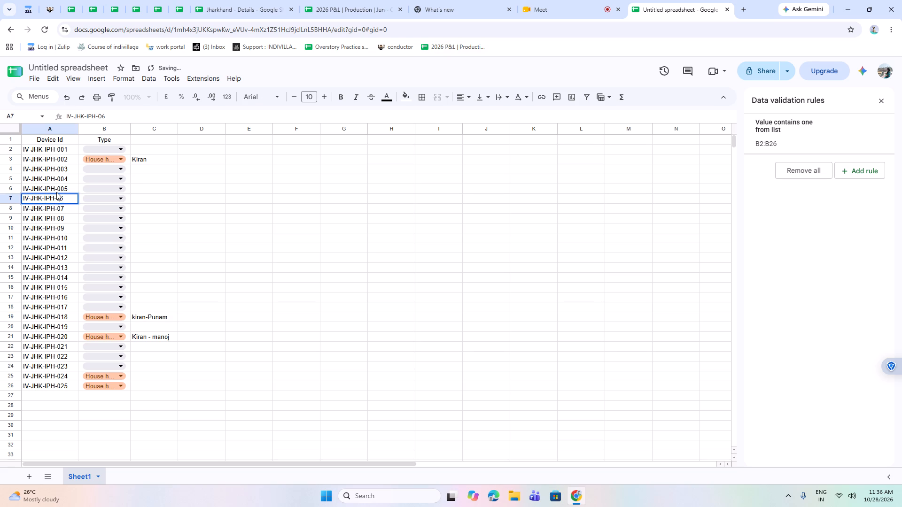
key("0")
double_click(59, 205)
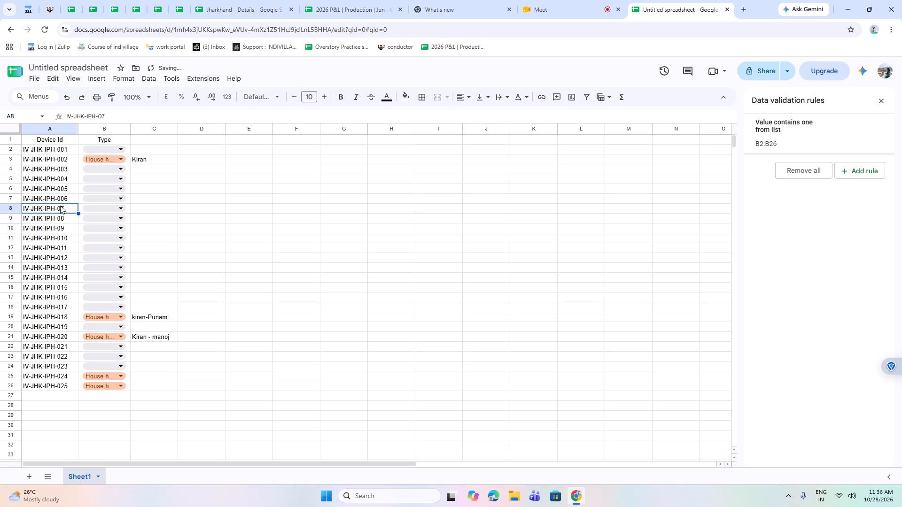
double_click(60, 206)
left_click(60, 206)
left_click(60, 206)
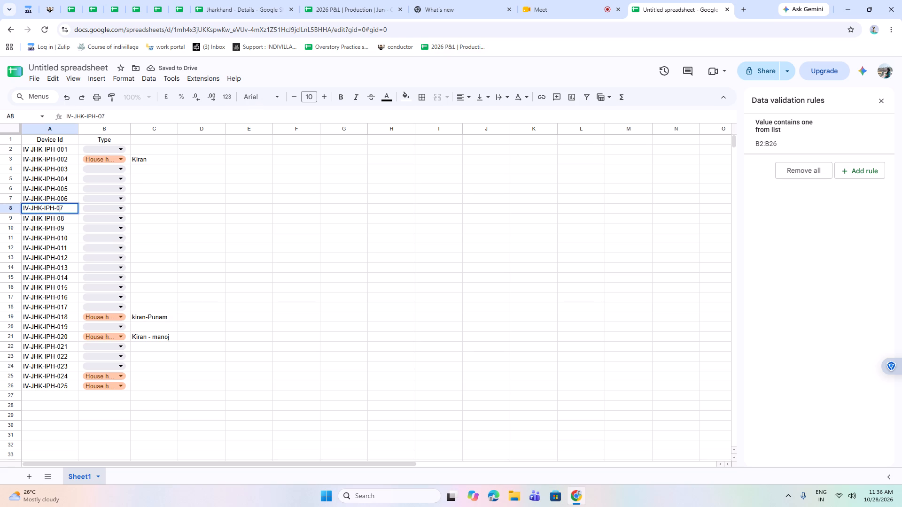
key("0")
Change the device IDs in A9 and A10 to IV-JHK-IPH-008 and IV-JHK-IPH-009.
double_click(61, 217)
left_click(59, 219)
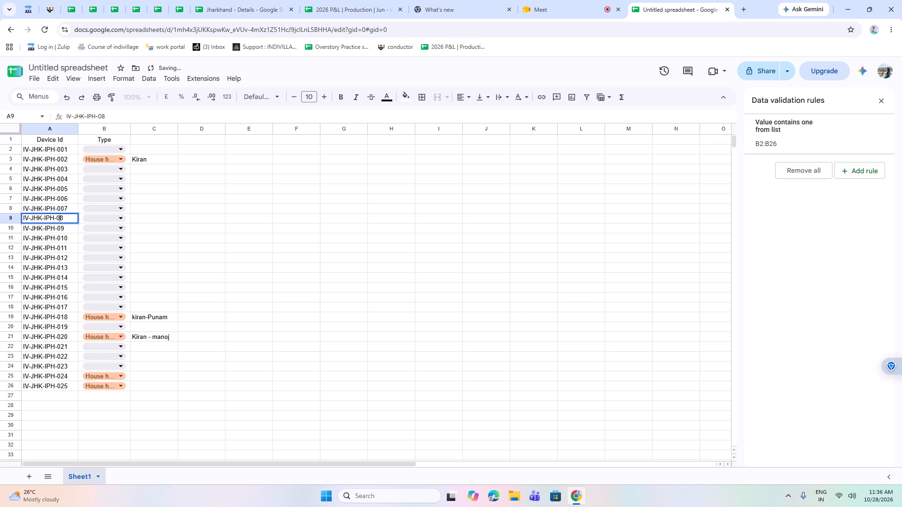
key("0")
left_click(56, 230)
left_click(58, 227)
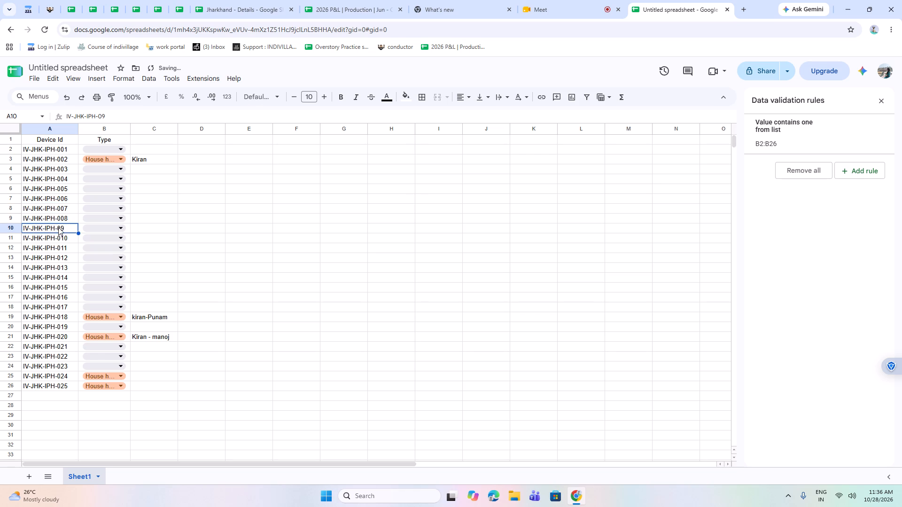
double_click(61, 226)
left_click(61, 226)
left_click(61, 226)
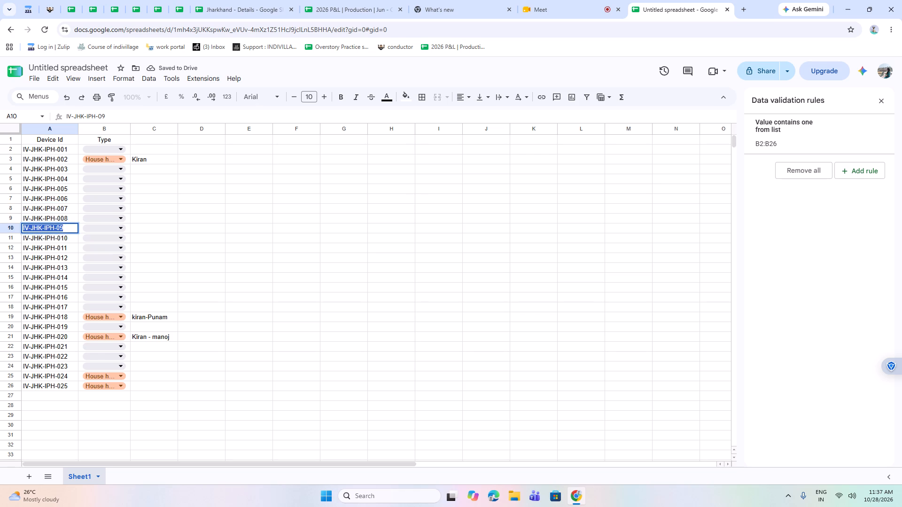
key("0")
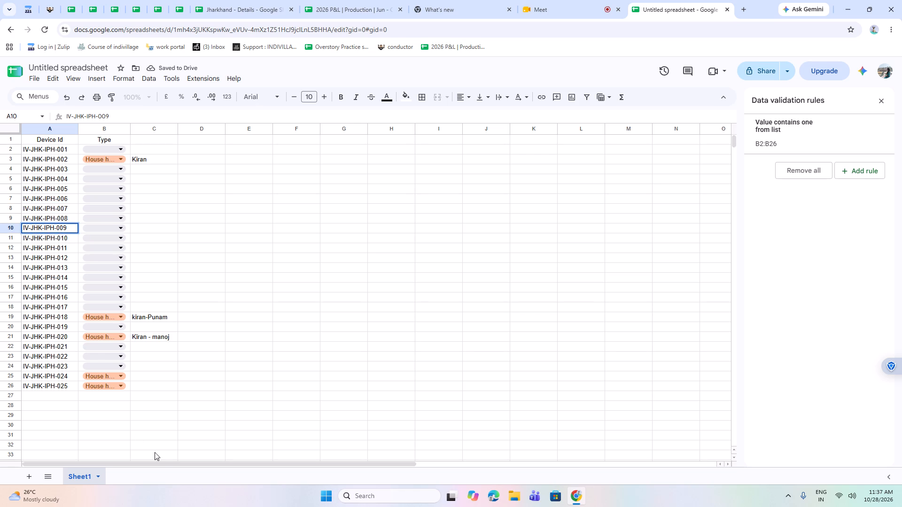
Enter the name Aman beside devices IV-JHK-IPH-024 and IV-JHK-IPH-025, in cells C25 and C26.
left_click(151, 376)
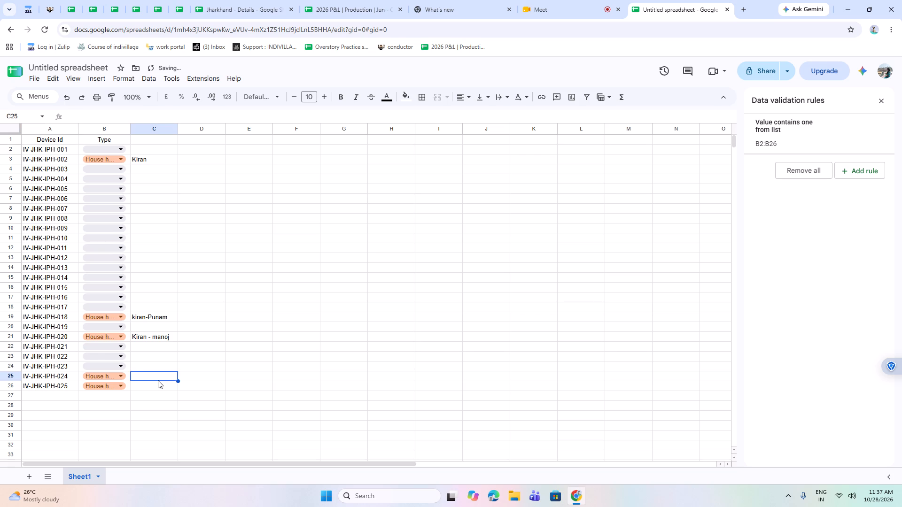
type("Aman")
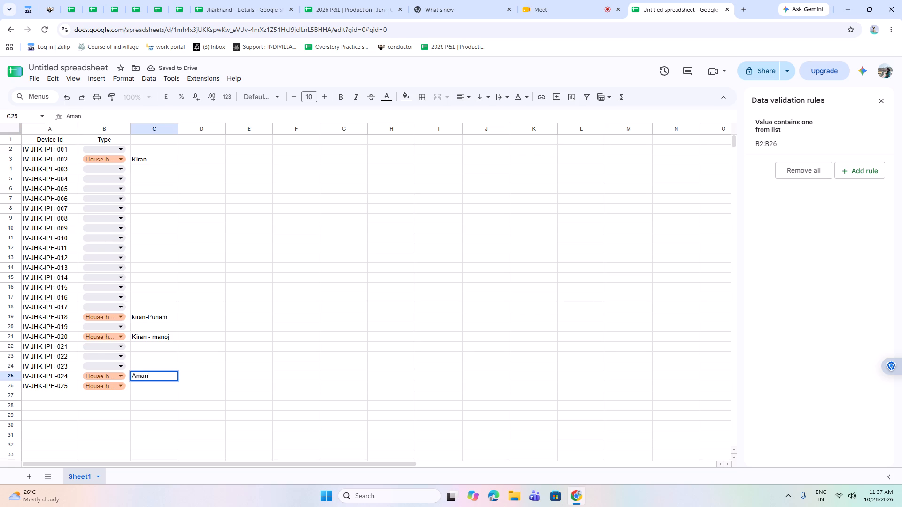
key("Down")
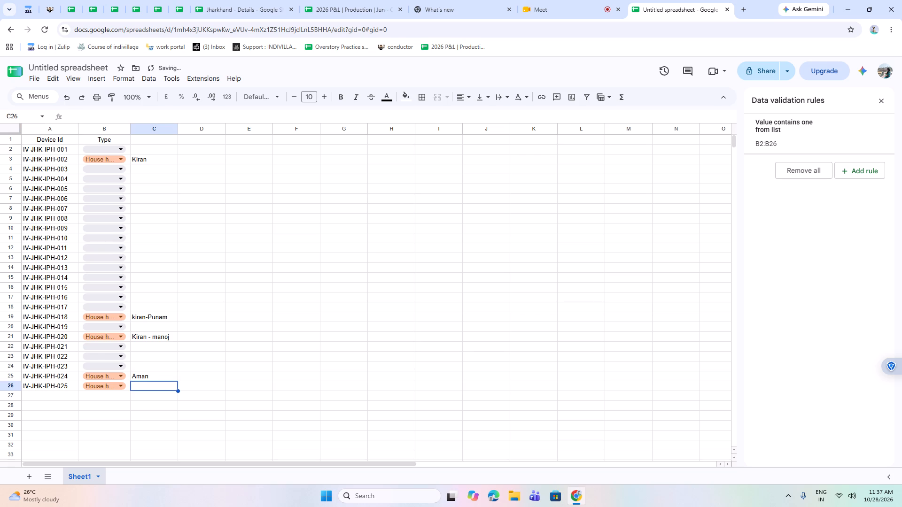
type("Aman")
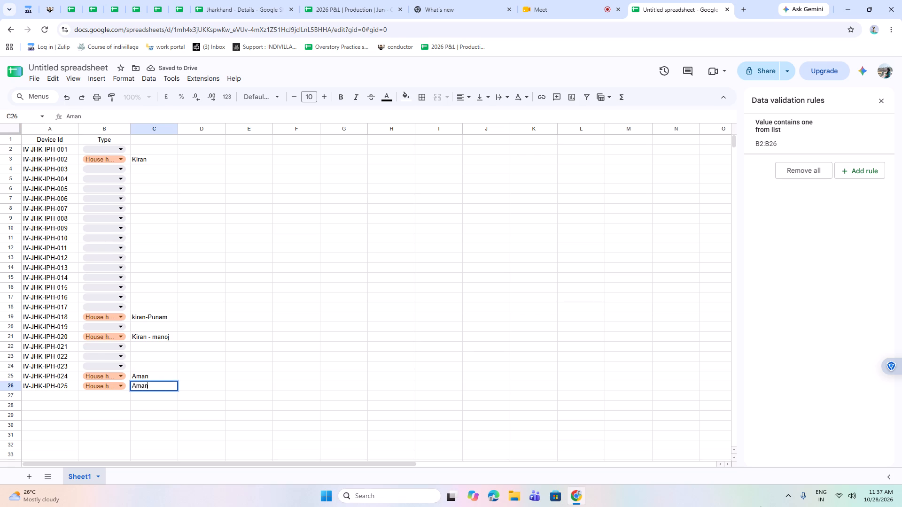
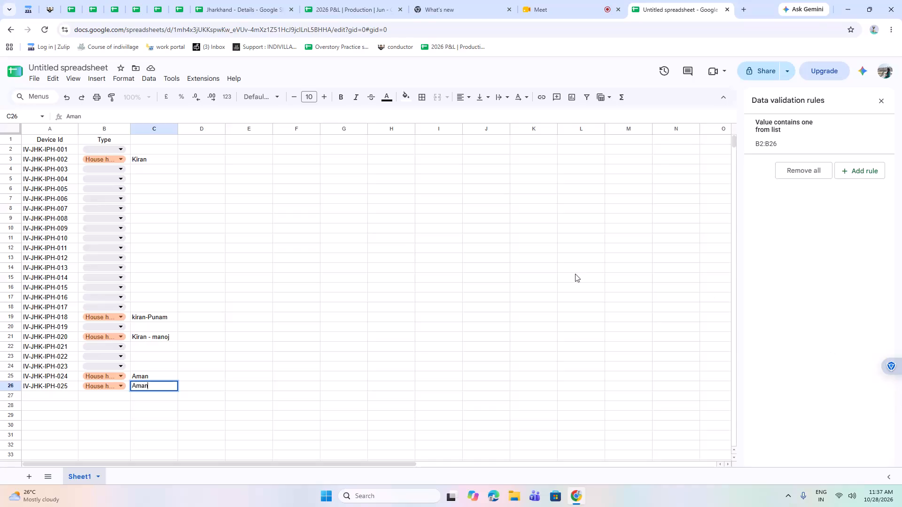
Clear the Type value of device IV-JHK-IPH-025 in cell B26.
left_click(112, 391)
left_click(112, 389)
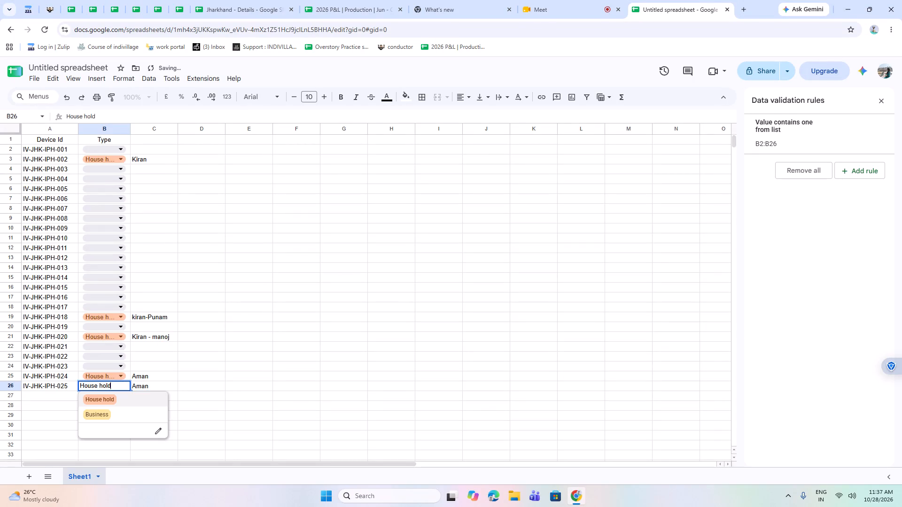
key("BackSpace")
key("BackSpace")
key("BackSpace")
key("BackSpace")
key("BackSpace")
key("BackSpace")
key("BackSpace")
key("BackSpace")
key("BackSpace")
key("BackSpace")
key("BackSpace")
key("BackSpace")
key("BackSpace")
key("BackSpace")
key("BackSpace")
key("BackSpace")
key("BackSpace")
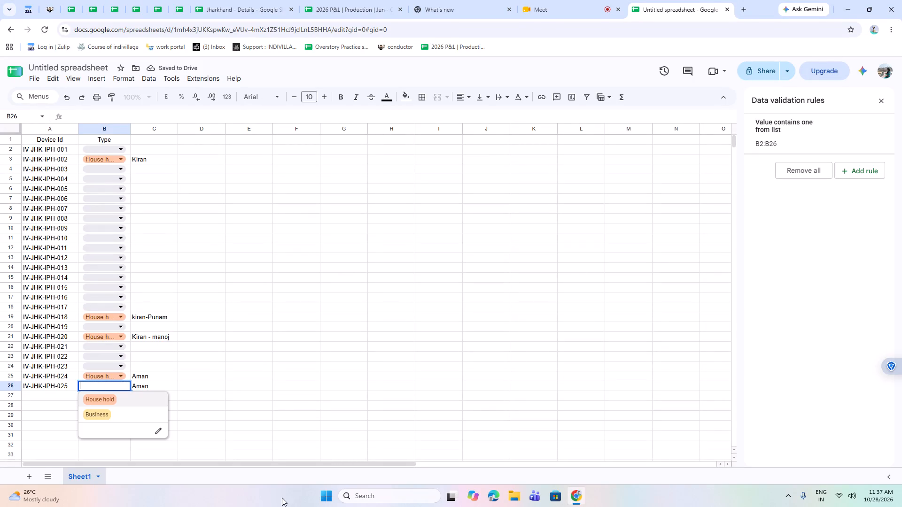
left_click(261, 369)
Set the Type of device IV-JHK-IPH-023 in B24 to House hold.
left_click(104, 364)
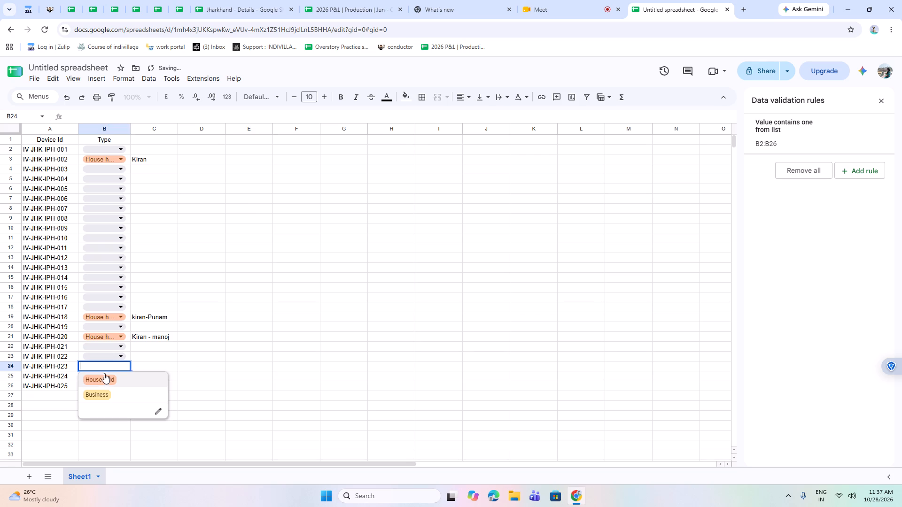
left_click(108, 382)
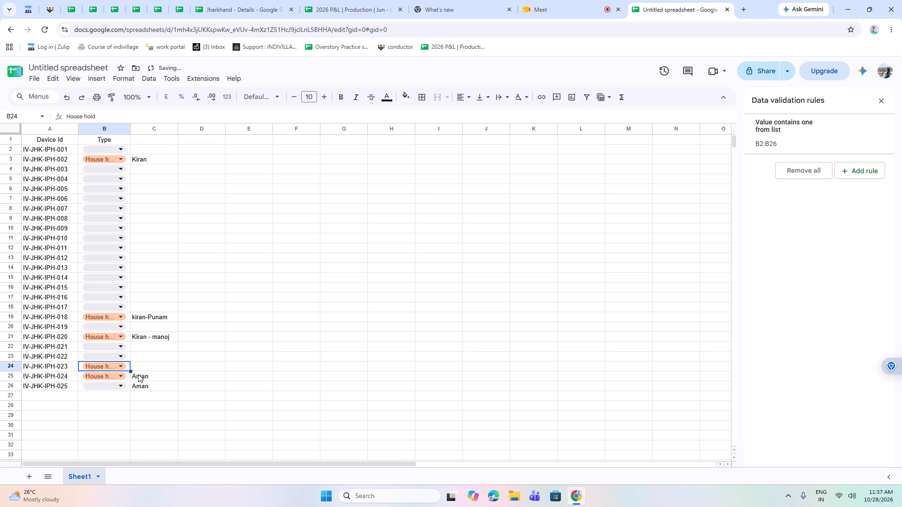
Delete the name beside device IV-JHK-IPH-025, in cell C26.
left_click(149, 367)
left_click(141, 385)
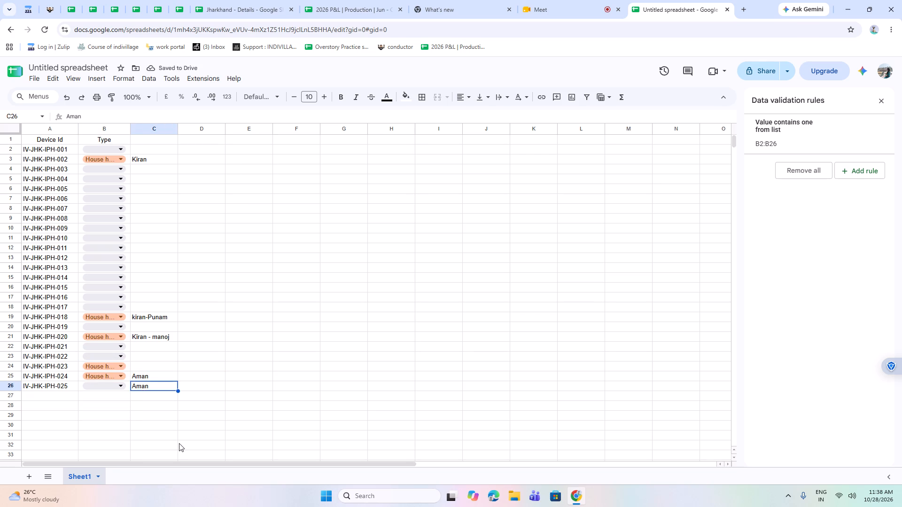
key("BackSpace")
Enter the name Aman, without a trailing hyphen, beside device IV-JHK-IPH-023 in cell C24.
left_click(149, 370)
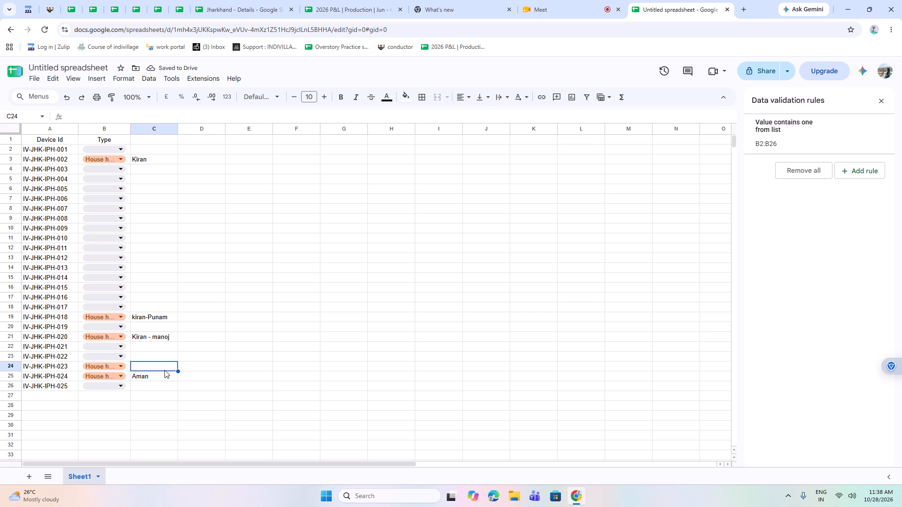
key("shift+a")
key("m")
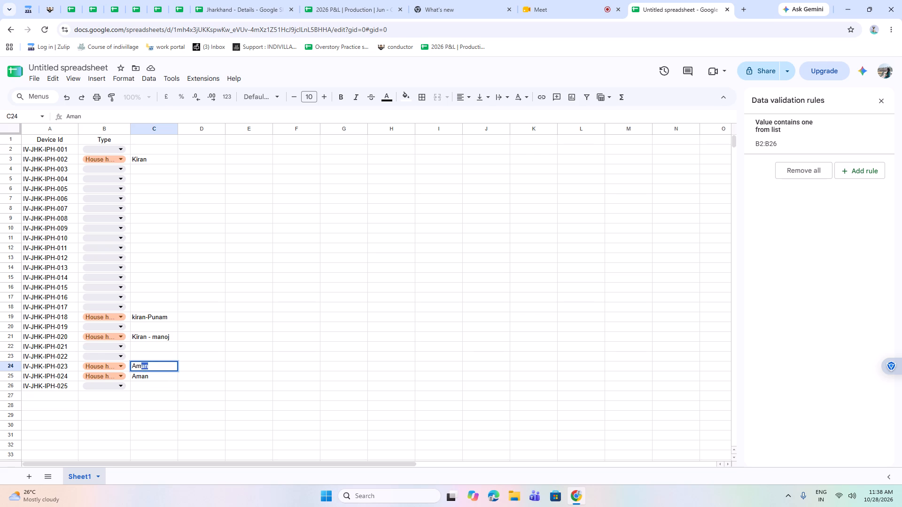
type("an")
key("space")
key("BackSpace")
key("minus")
left_click(162, 399)
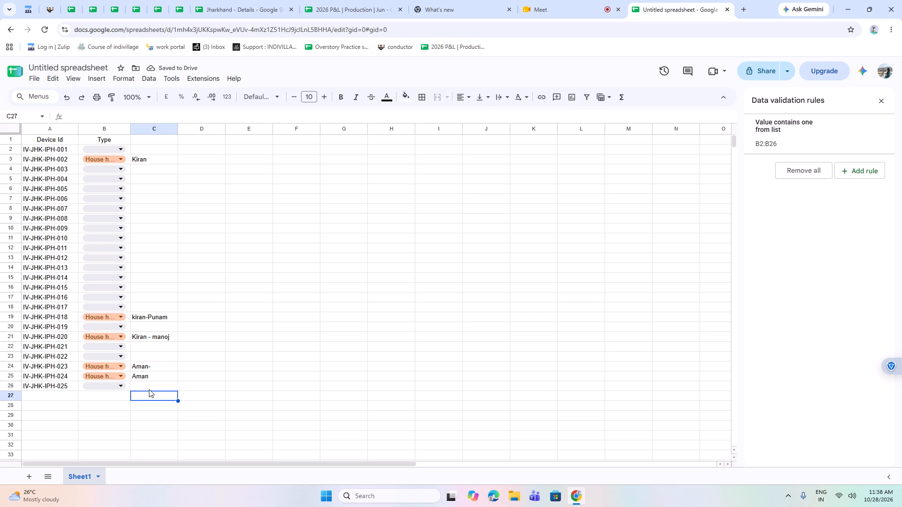
scroll(39, 295, "up", 2)
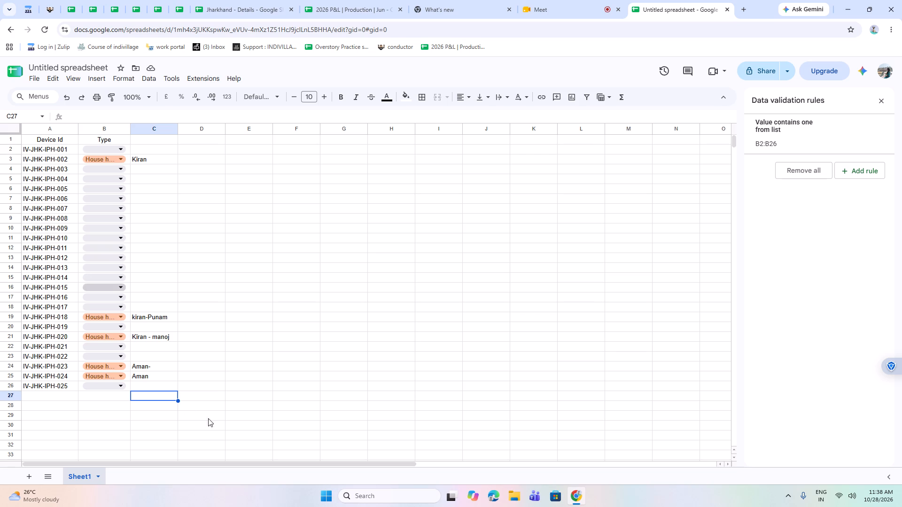
left_click_drag(150, 364, 149, 369)
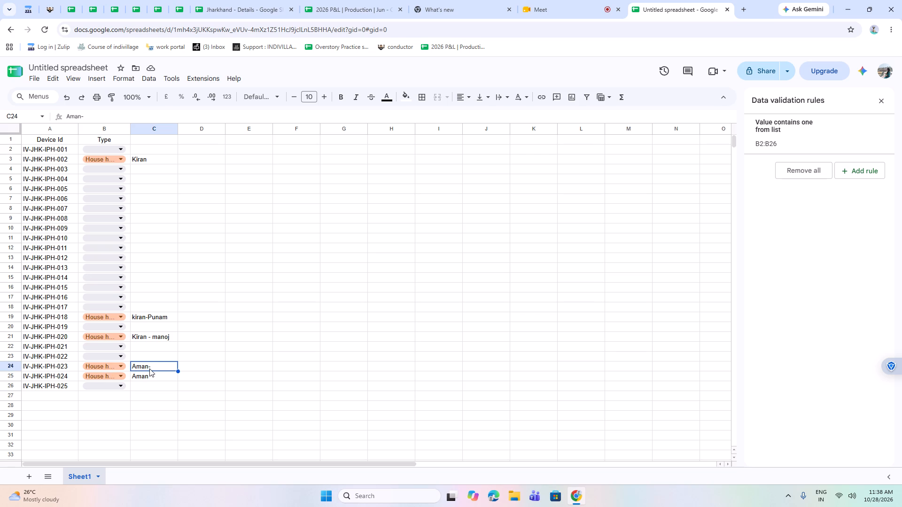
left_click(149, 369)
triple_click(151, 365)
left_click(151, 365)
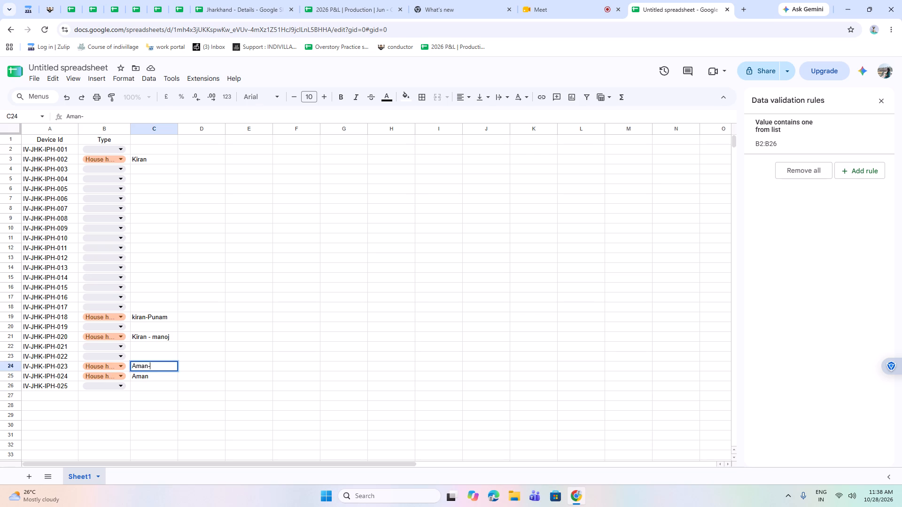
key("BackSpace")
Change the name beside device IV-JHK-IPH-024, in cell C25, to Aman-Rekha.
left_click(159, 376)
double_click(159, 376)
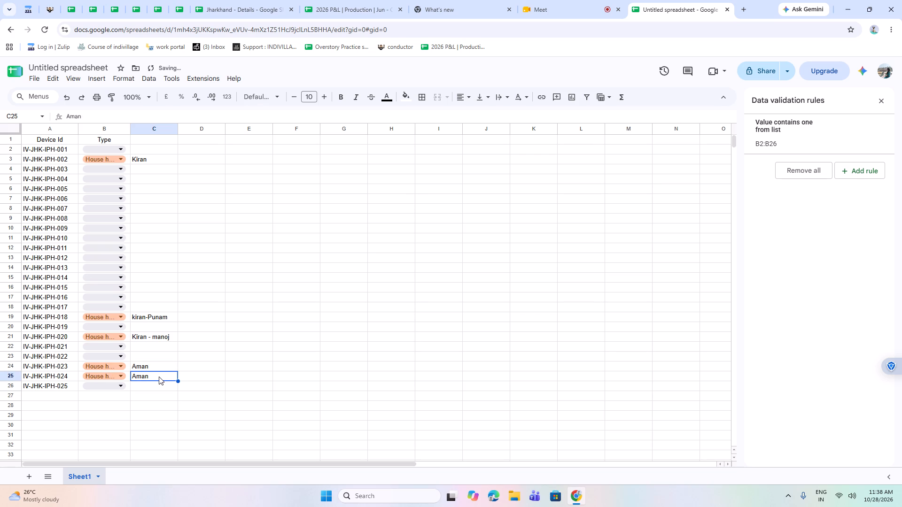
key("minus")
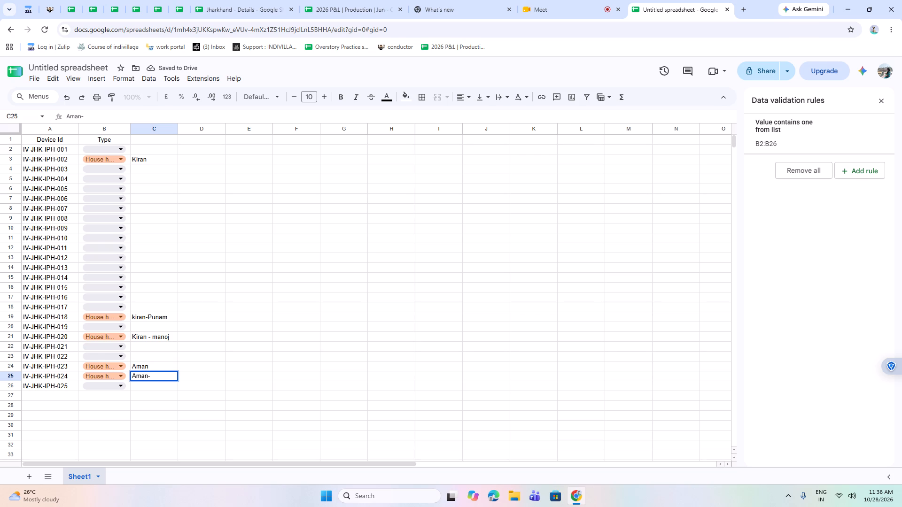
type("rekha")
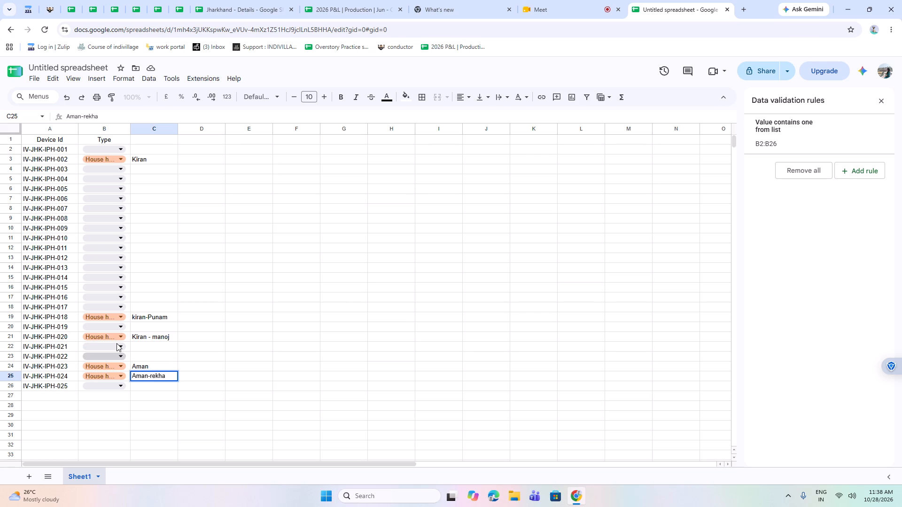
left_click(153, 391)
double_click(152, 375)
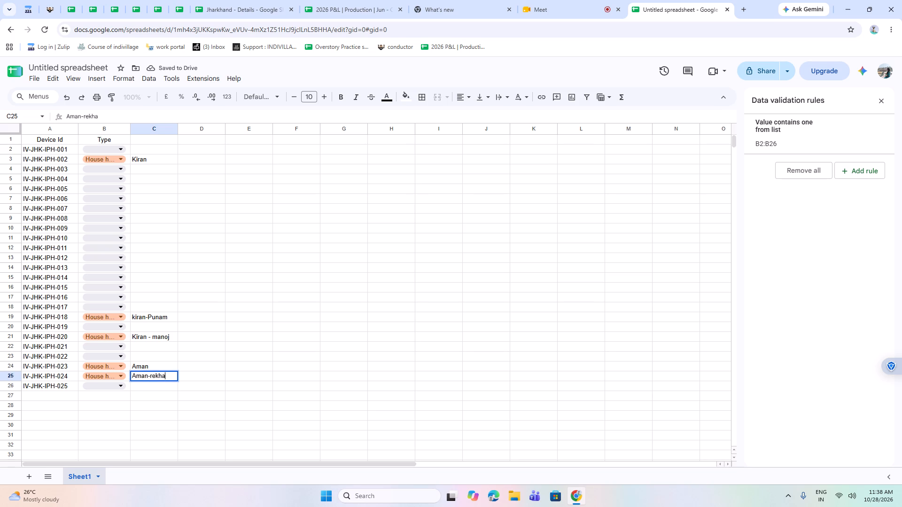
left_click(152, 378)
key("BackSpace")
key("shift+r")
scroll(153, 376, "up", 1)
left_click(160, 423)
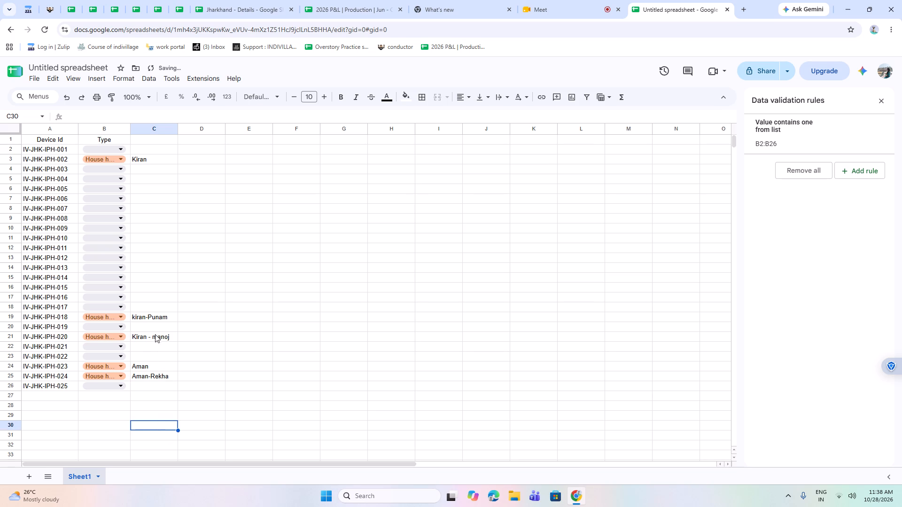
double_click(158, 336)
left_click(156, 339)
key("BackSpace")
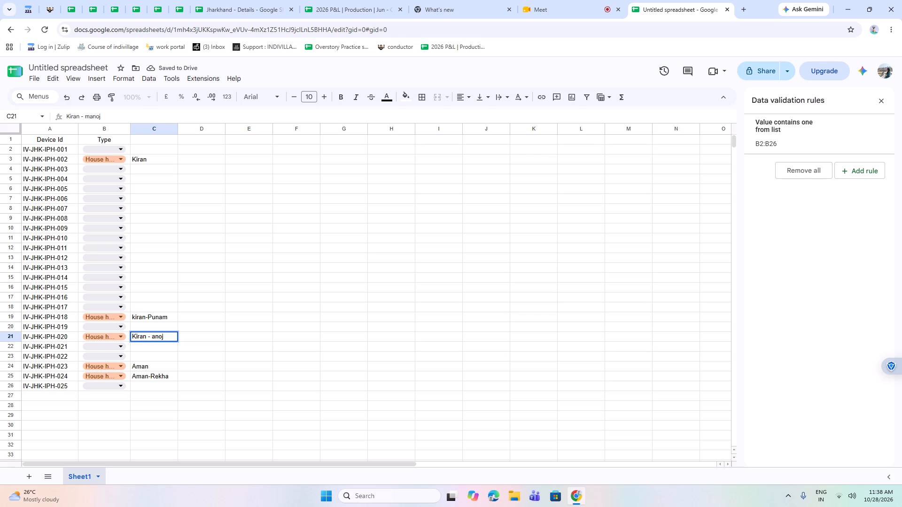
key("shift+m")
left_click(166, 416)
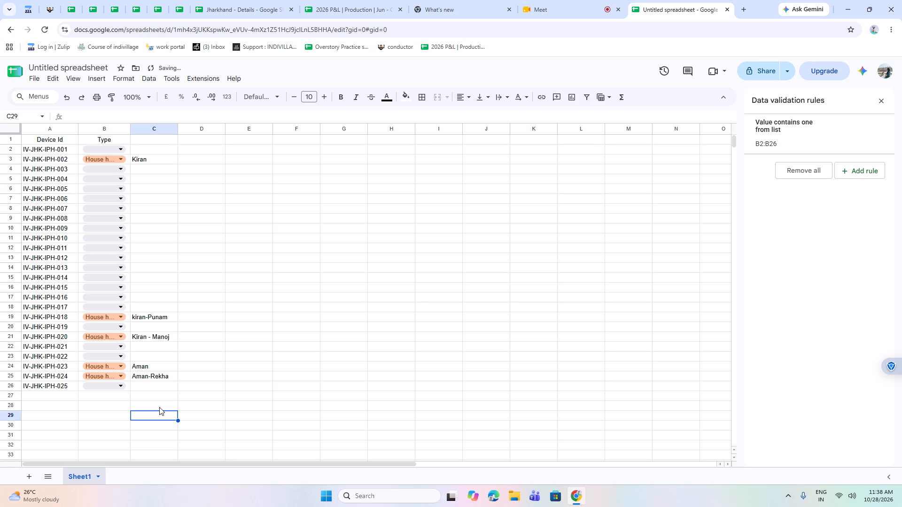
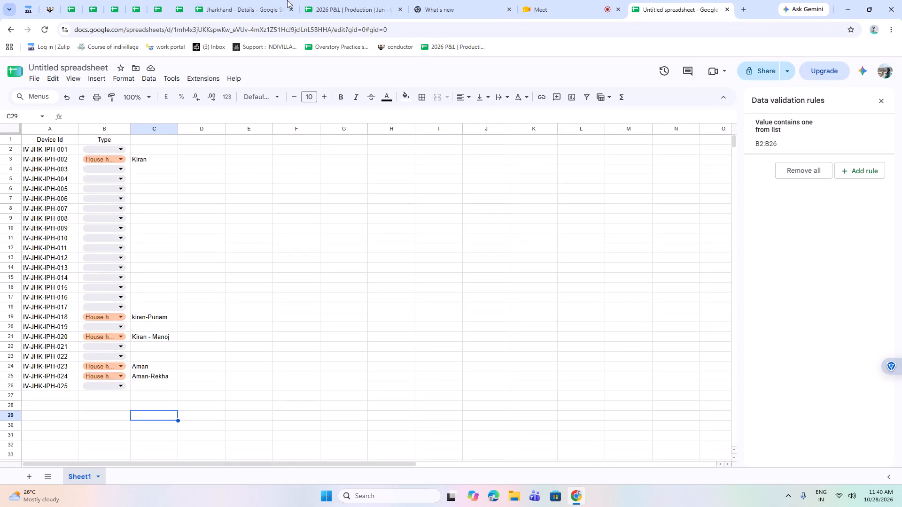
Set the type of devices IV-JHK-IPH-014 and IV-JHK-IPH-012 to Business.
left_click(108, 275)
left_click(109, 305)
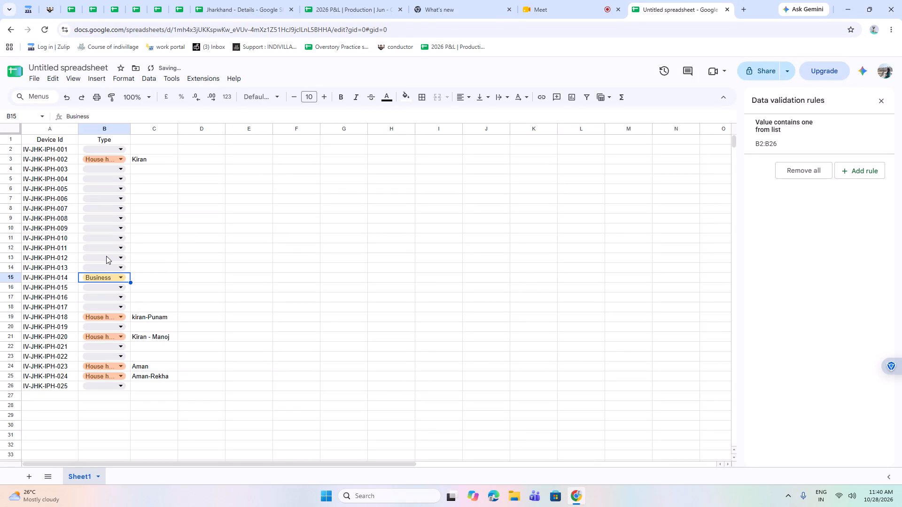
left_click(106, 256)
left_click(105, 287)
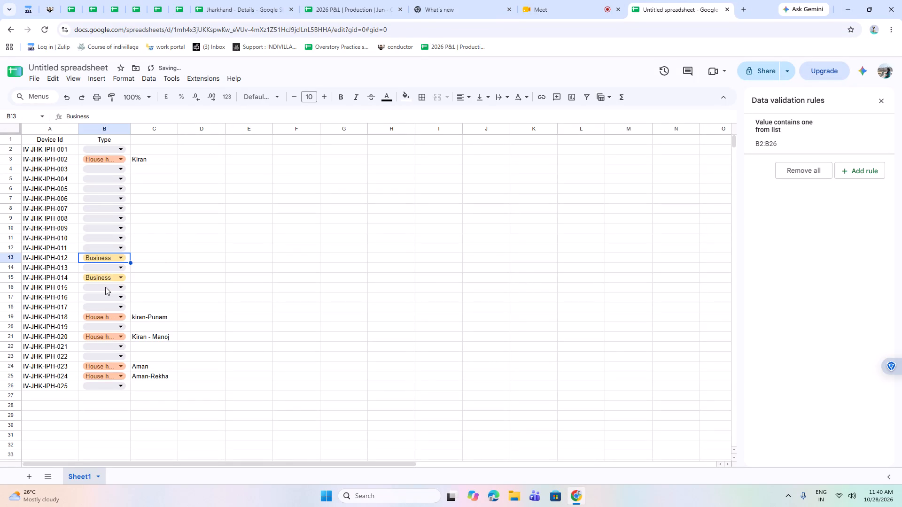
Enter the name Rishav beside device IV-JHK-IPH-012, in cell C13.
left_click(150, 257)
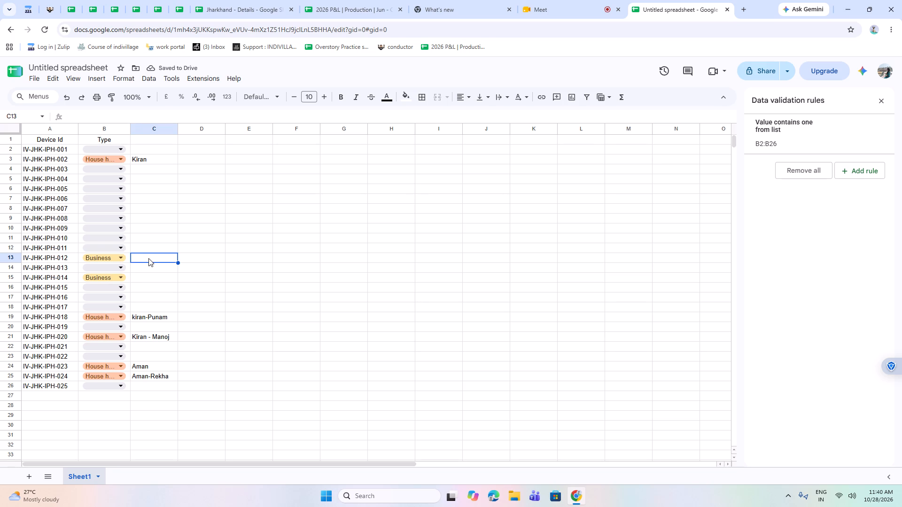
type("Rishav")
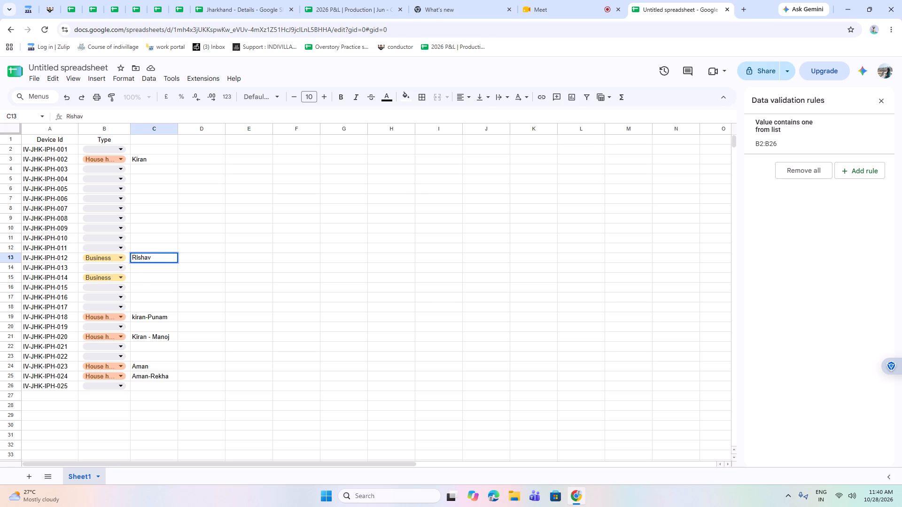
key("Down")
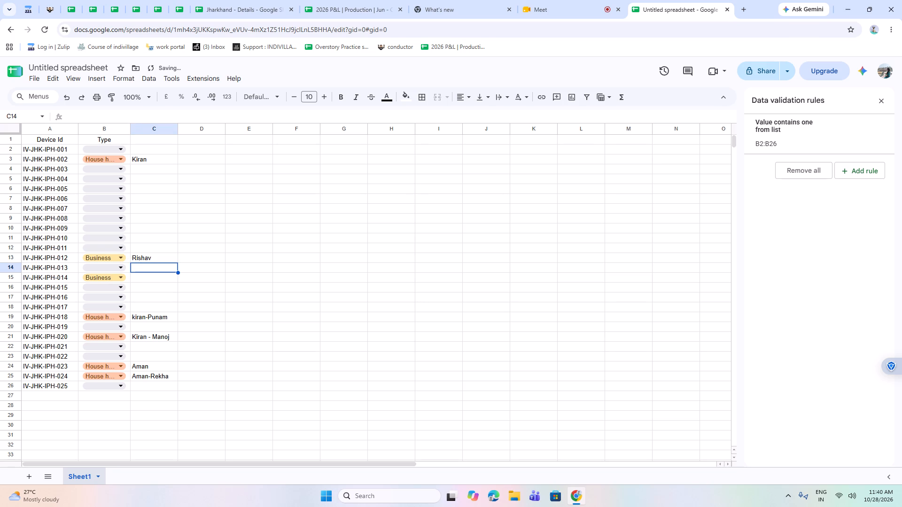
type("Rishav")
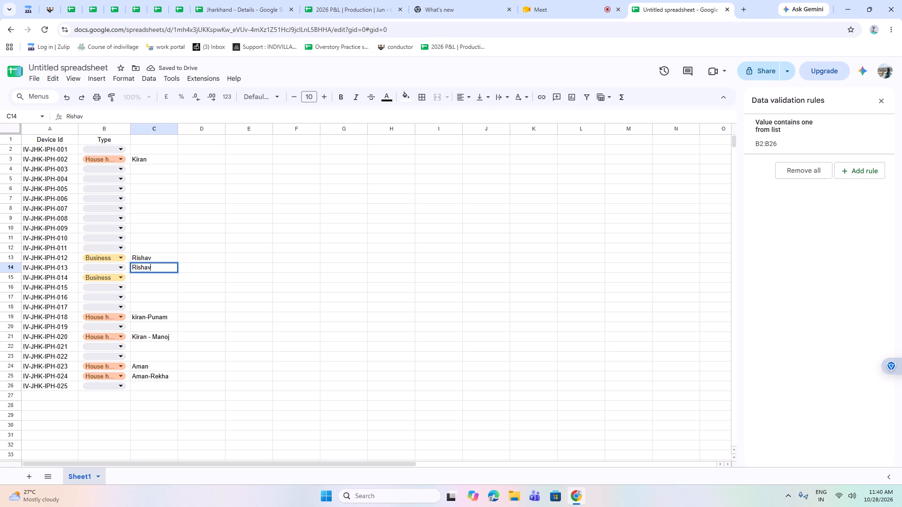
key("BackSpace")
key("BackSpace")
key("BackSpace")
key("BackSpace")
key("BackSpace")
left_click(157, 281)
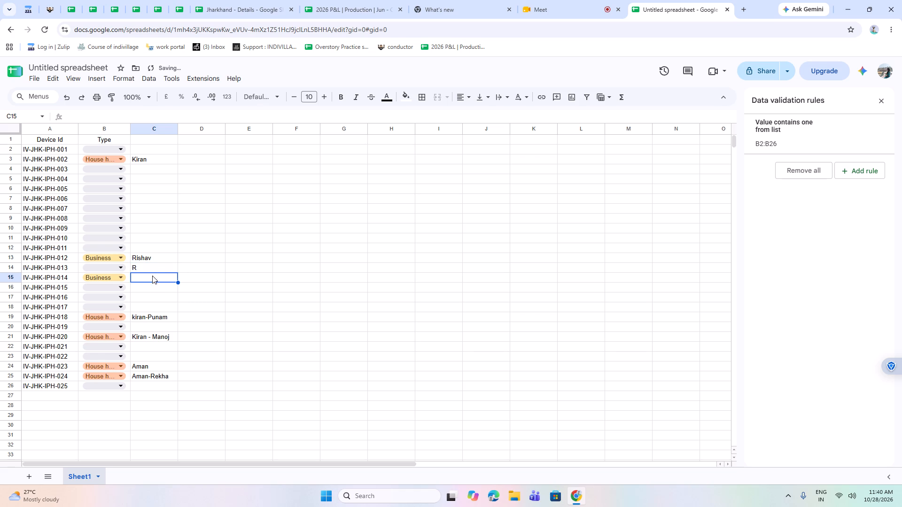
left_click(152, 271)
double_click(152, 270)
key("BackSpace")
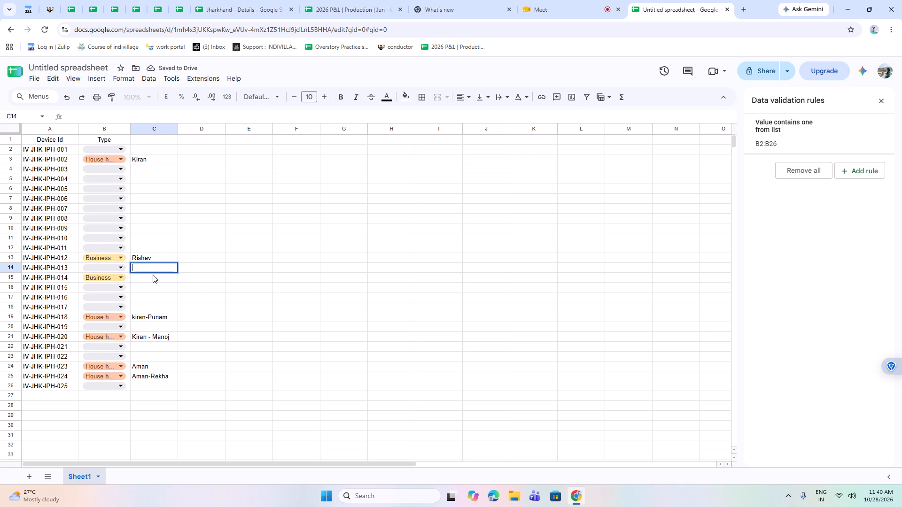
Enter the name Rishav beside device IV-JHK-IPH-014, in cell C15.
left_click(154, 279)
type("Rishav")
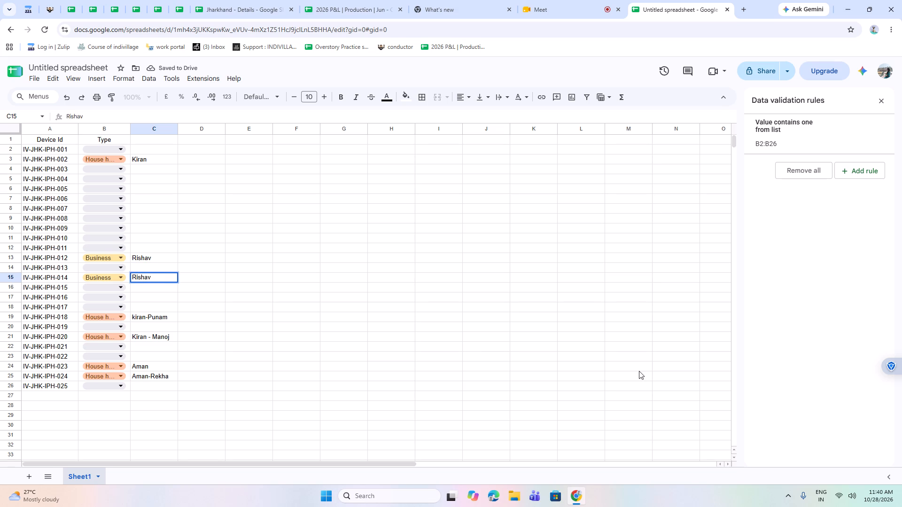
left_click(216, 284)
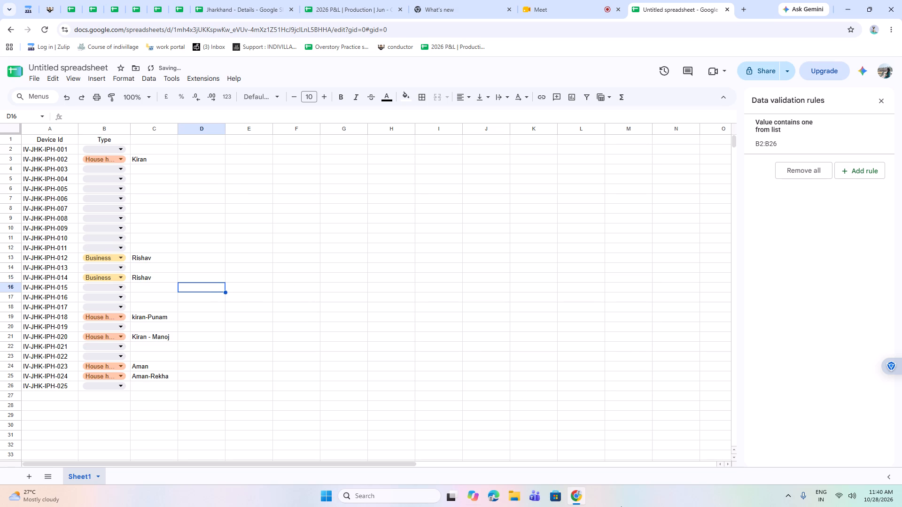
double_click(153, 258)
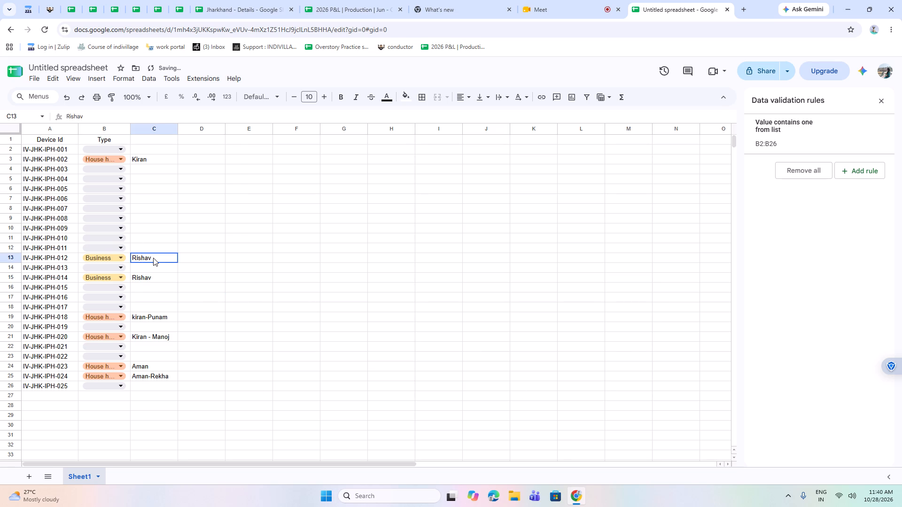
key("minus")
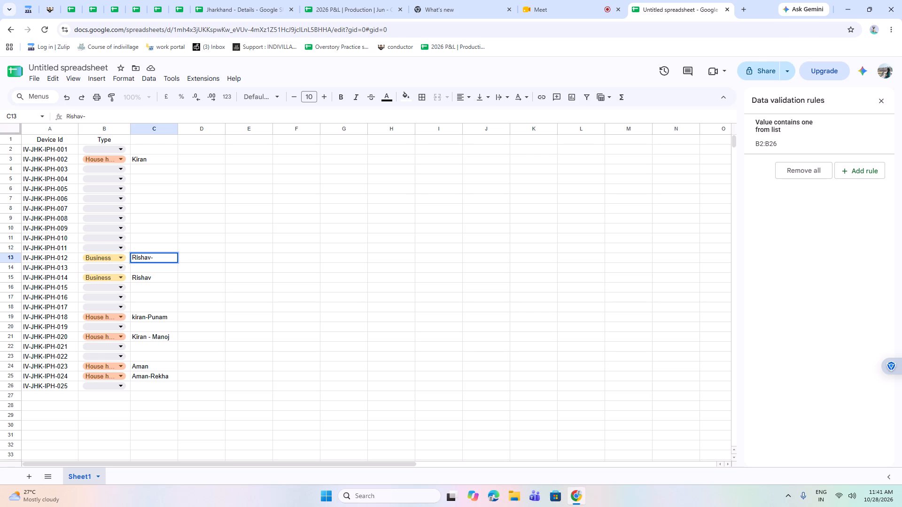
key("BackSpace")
Enter the name Rinku in column D for device IV-JHK-IPH-012, in cell D13.
left_click(220, 259)
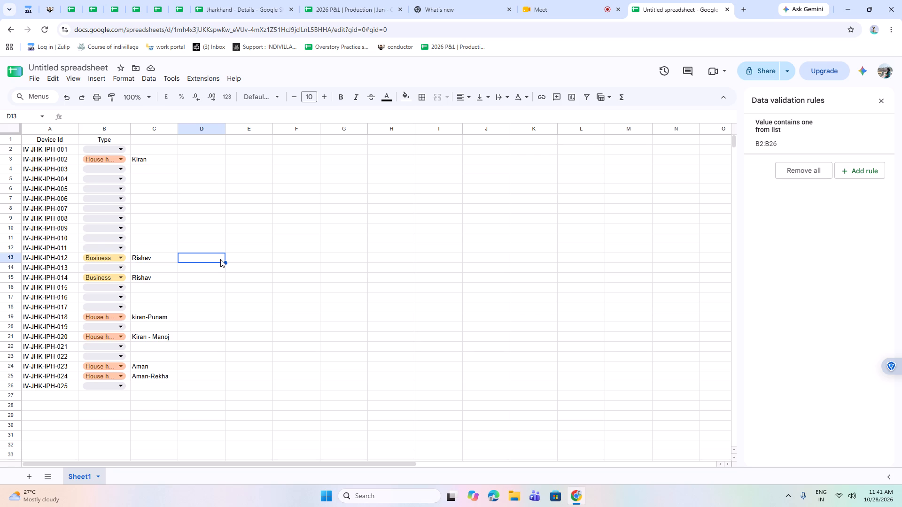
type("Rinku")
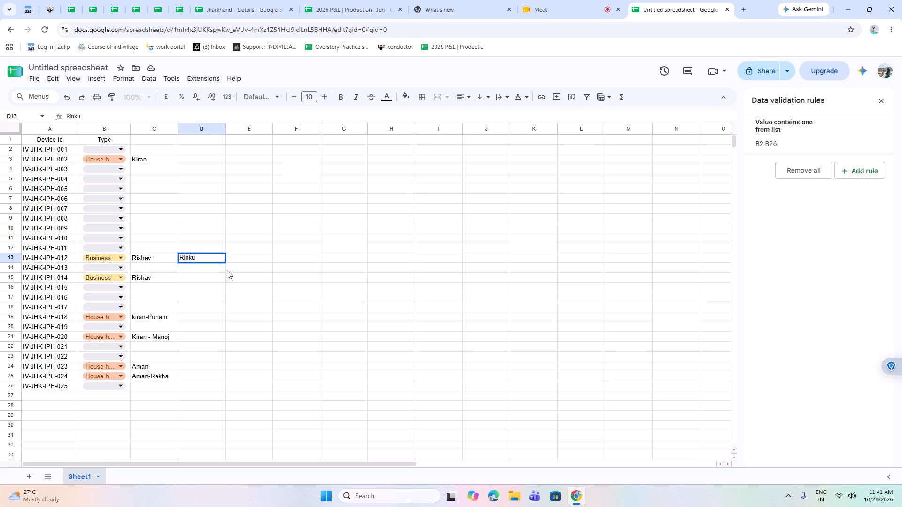
left_click(201, 279)
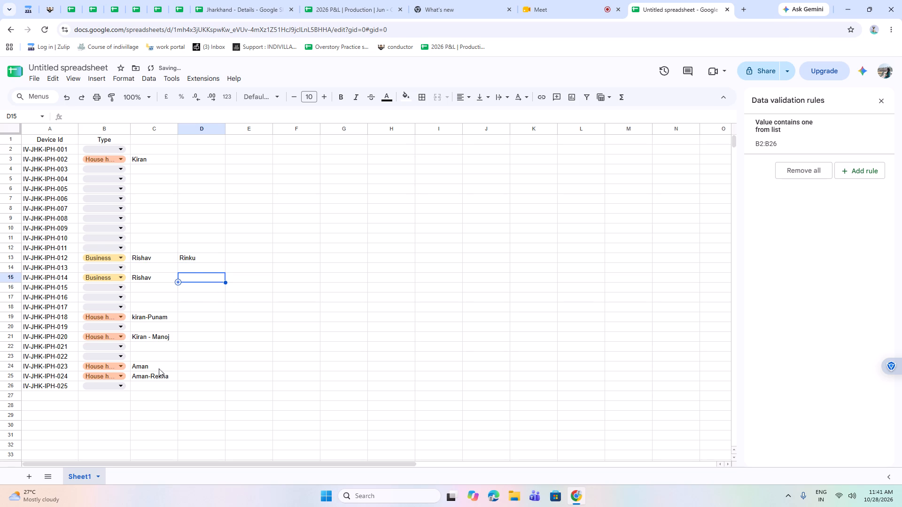
Widen column C slightly and give it the header Responsible person in cell C1.
left_click(156, 141)
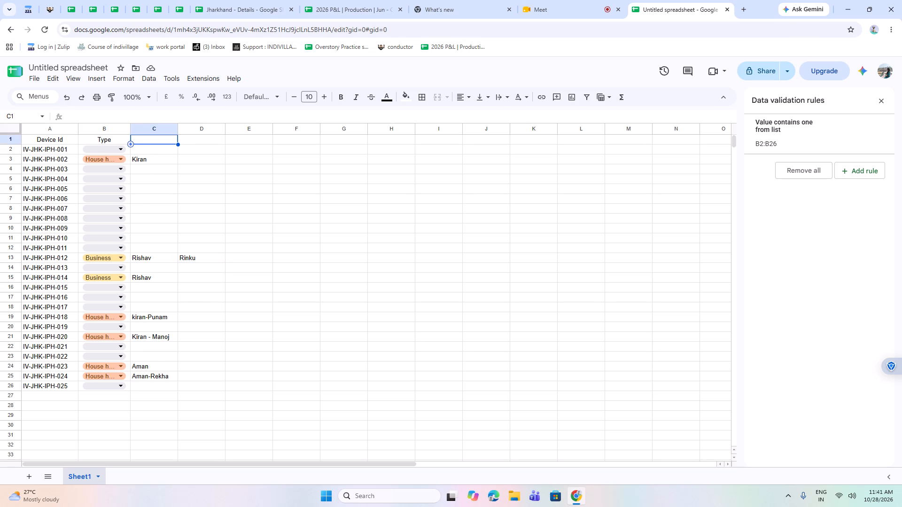
left_click_drag(179, 127, 192, 130)
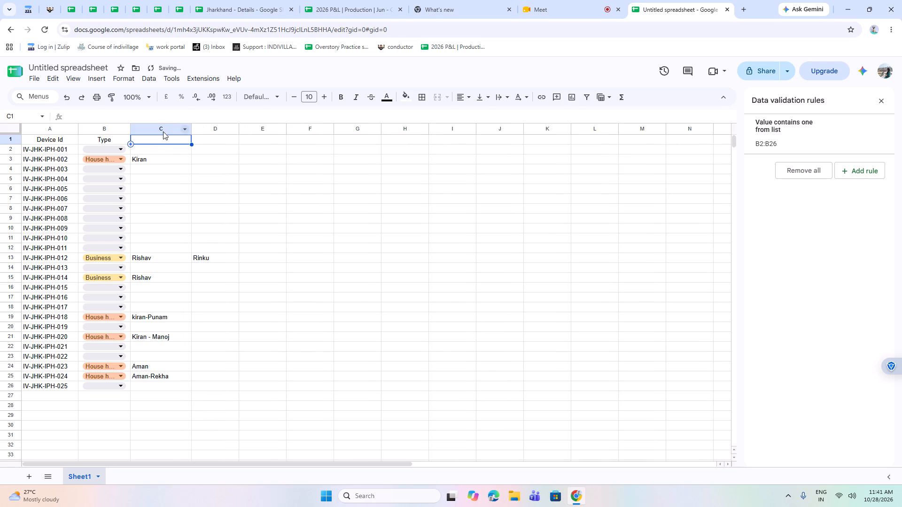
left_click(147, 138)
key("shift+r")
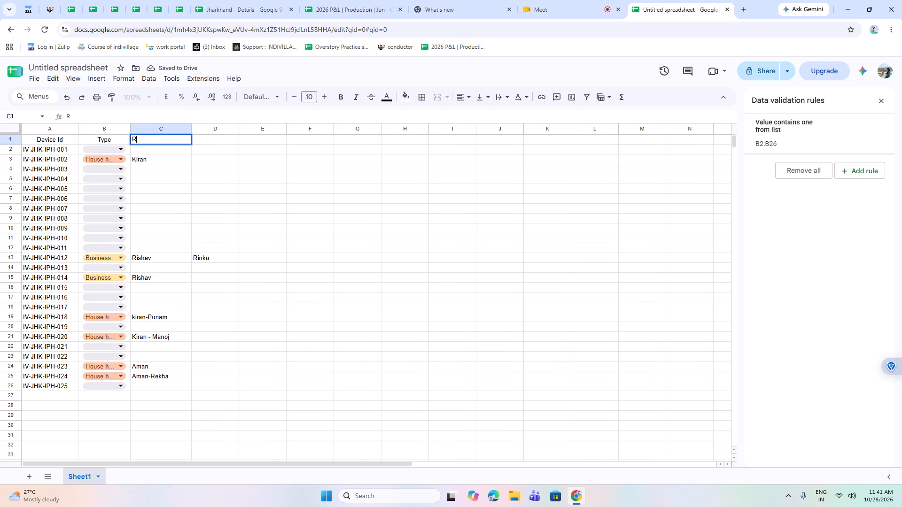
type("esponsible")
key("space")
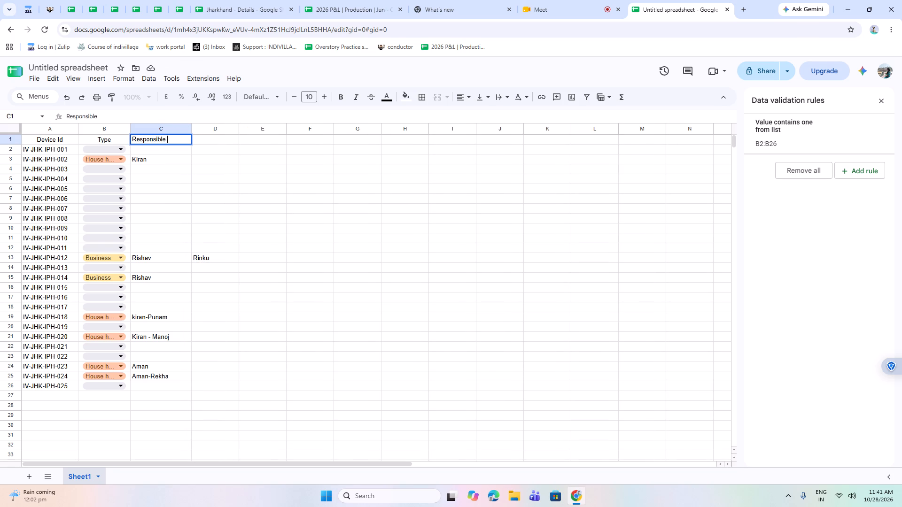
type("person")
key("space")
Widen column D and give it the header Assigned person in cell D1.
left_click(212, 140)
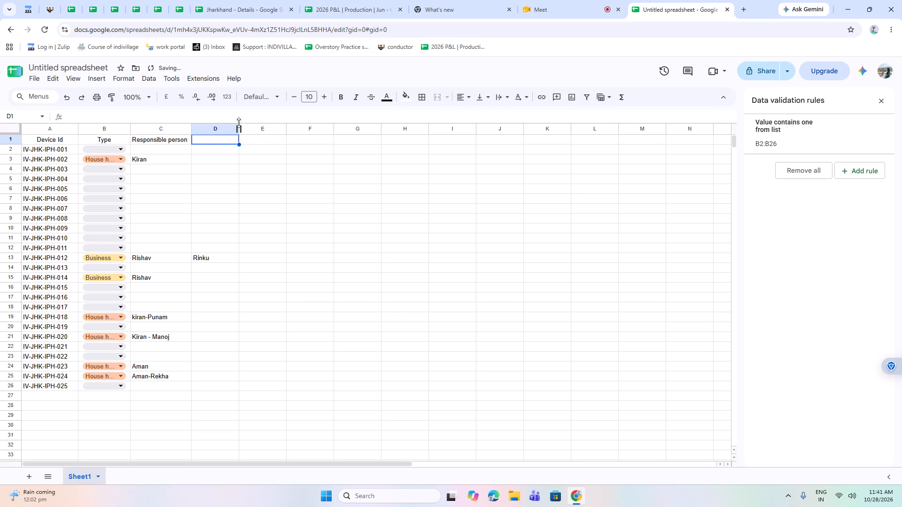
left_click_drag(239, 125, 251, 126)
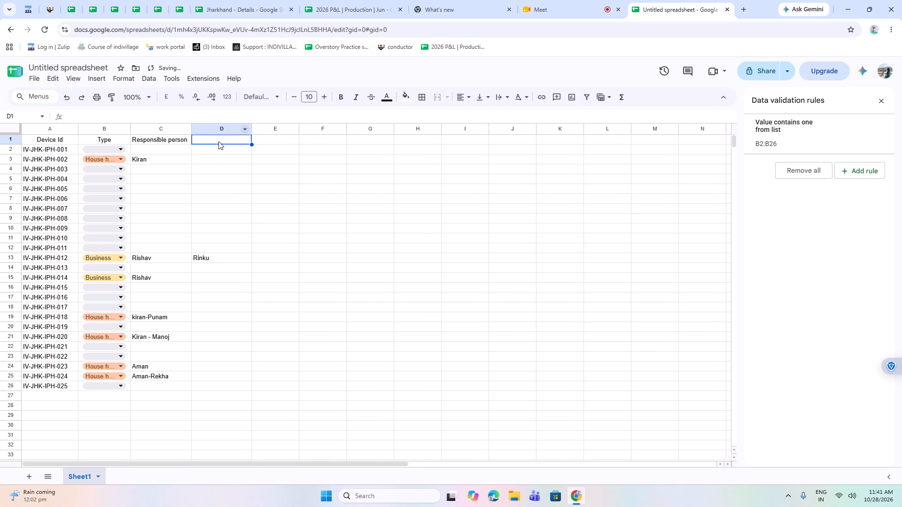
left_click(203, 138)
left_click(218, 137)
left_click_drag(250, 131, 261, 131)
left_click(224, 140)
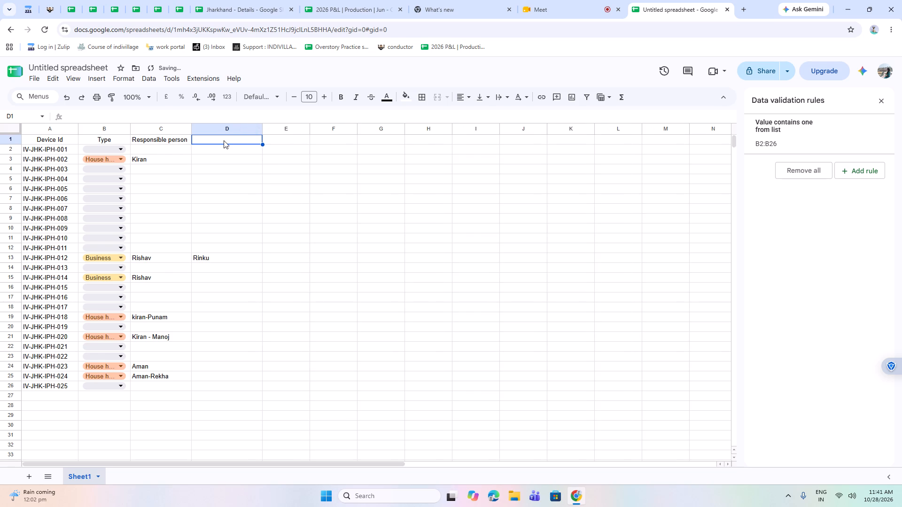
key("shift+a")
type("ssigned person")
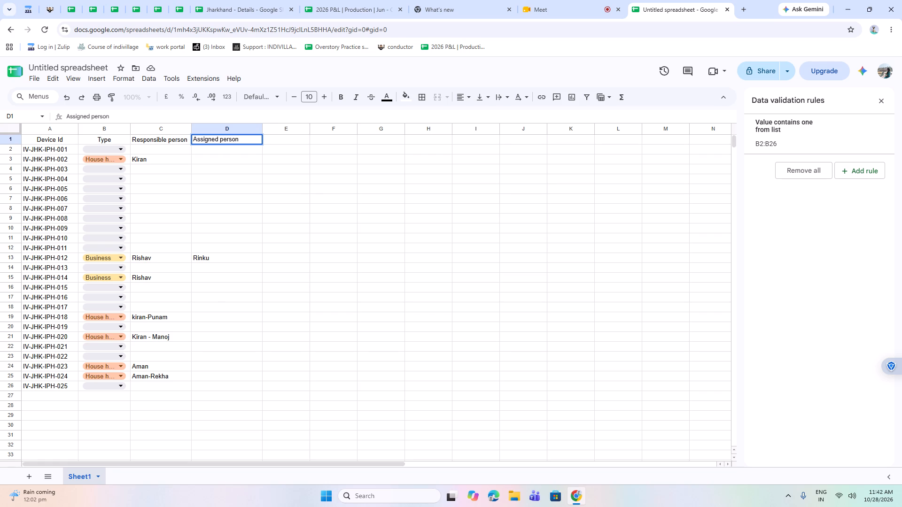
left_click(241, 183)
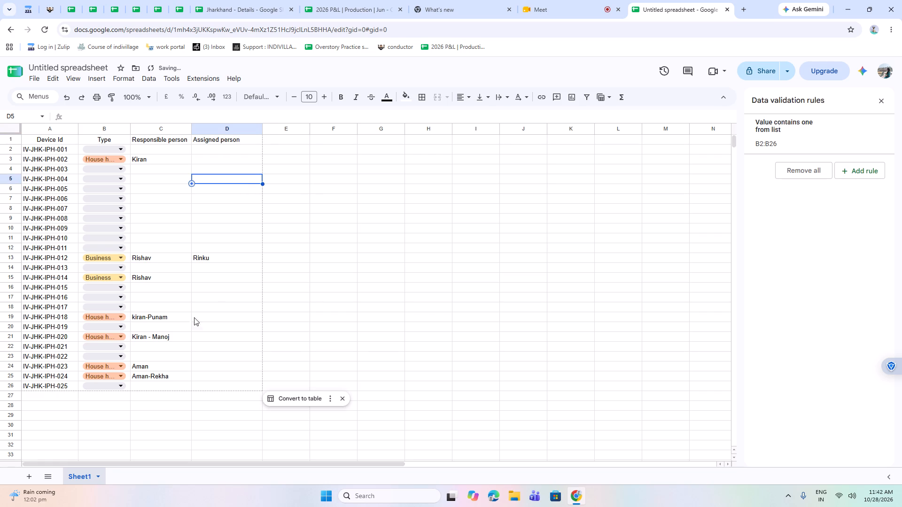
Enter the assigned persons in column D: Punam for device IV-JHK-IPH-018, Manoj for IV-JHK-IPH-020 and Rekha for IV-JHK-IPH-024.
left_click(213, 316)
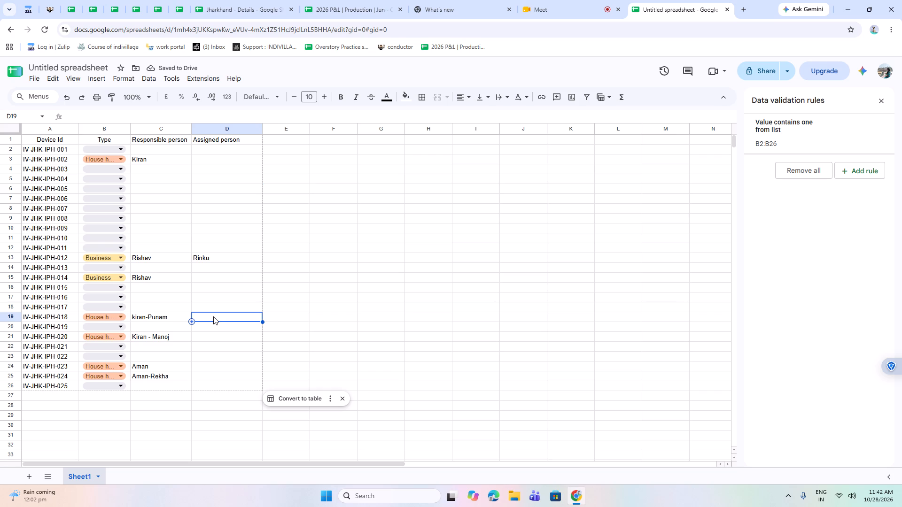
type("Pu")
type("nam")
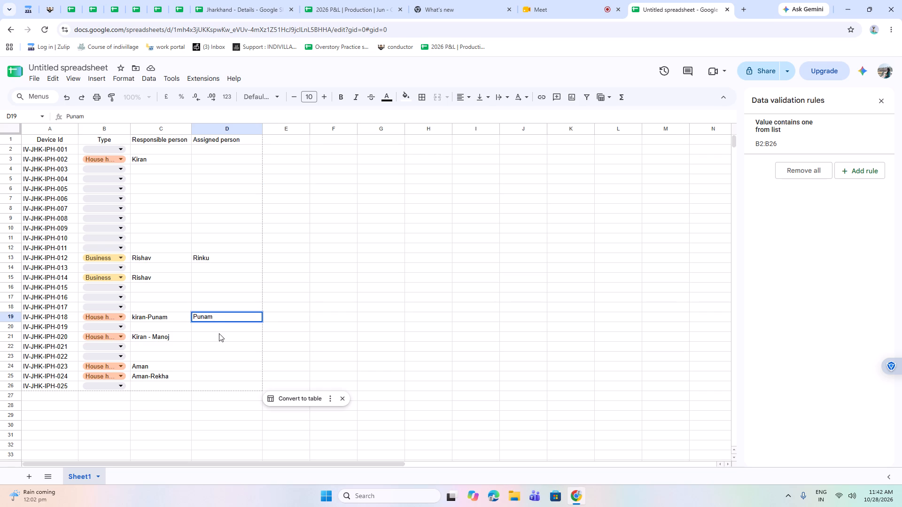
left_click(219, 333)
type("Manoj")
left_click(224, 376)
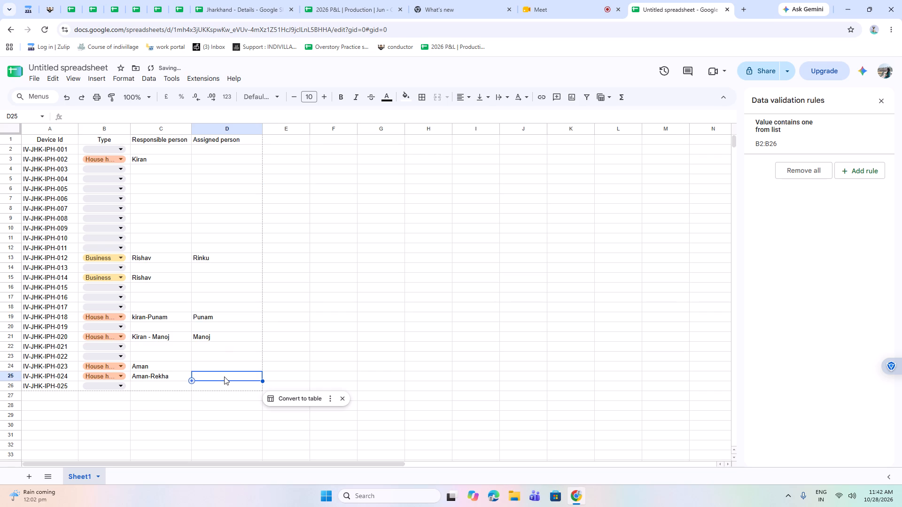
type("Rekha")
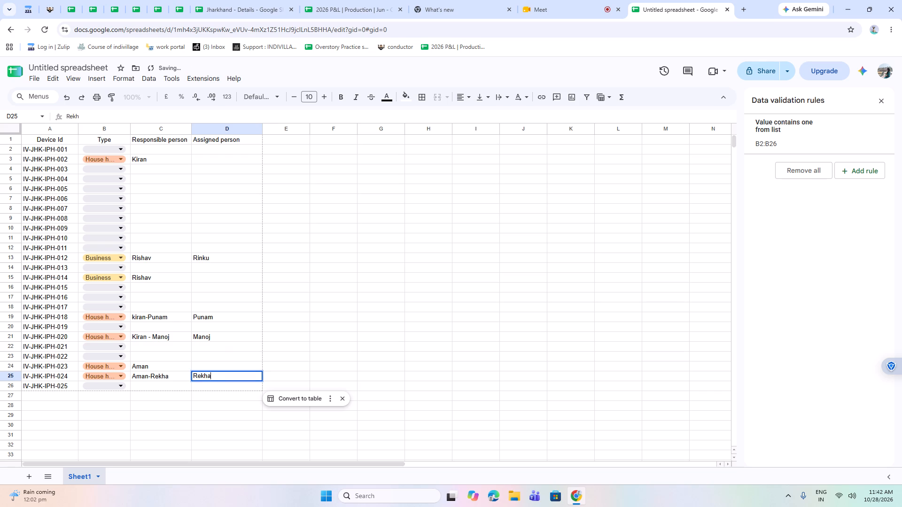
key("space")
In cell C25 (device IV-JHK-IPH-024), remove Rekha's name and complete Aman's entry with his surname.
double_click(163, 376)
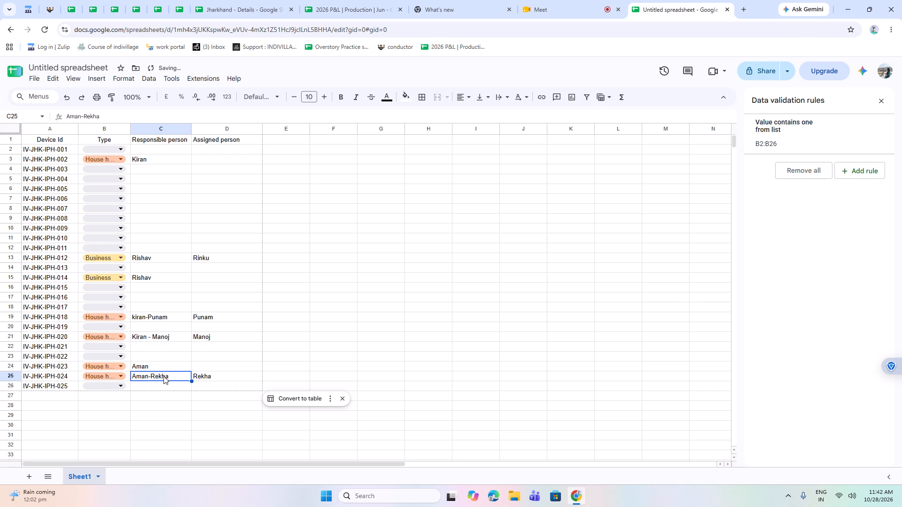
left_click(169, 375)
key("BackSpace")
key("BackSpace")
key("BackSpace")
key("BackSpace")
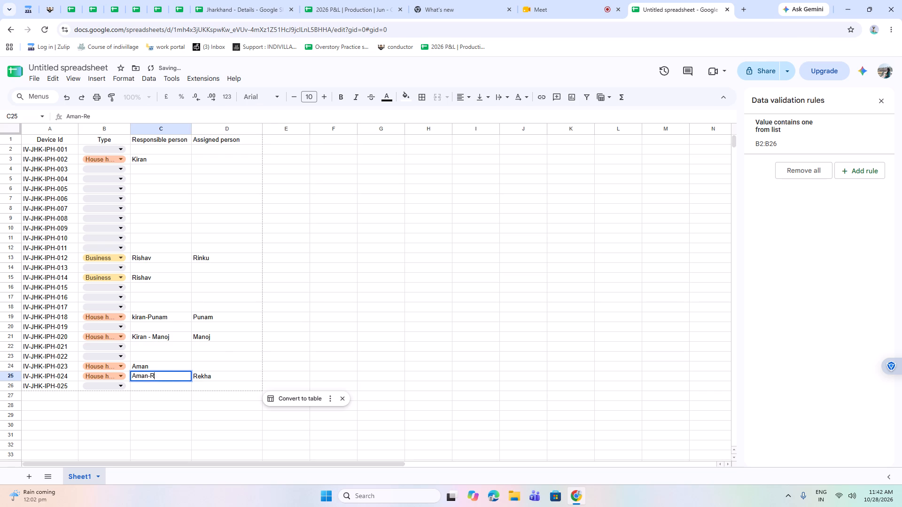
key("BackSpace")
key("BackSpace")
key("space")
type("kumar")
Add Aman's surname, capitalised, to the responsible person for device IV-JHK-IPH-023 in cell C24.
left_click(169, 366)
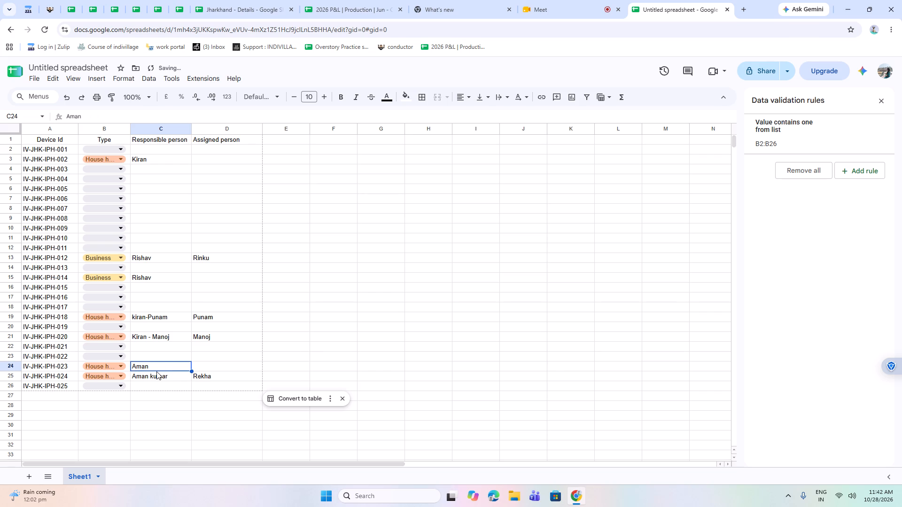
double_click(163, 365)
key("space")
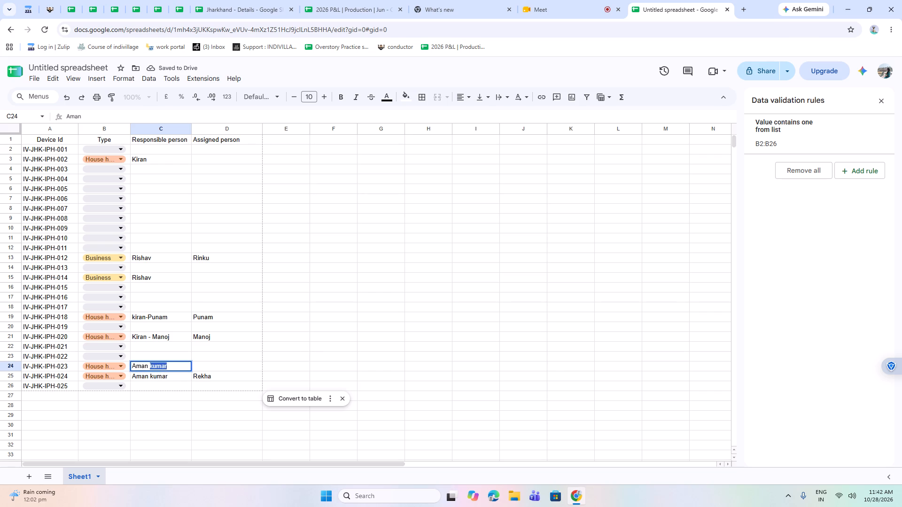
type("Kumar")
In cell C21 (device IV-JHK-IPH-020), remove Manoj's name and complete Kiran's entry with her capitalised surname.
double_click(172, 336)
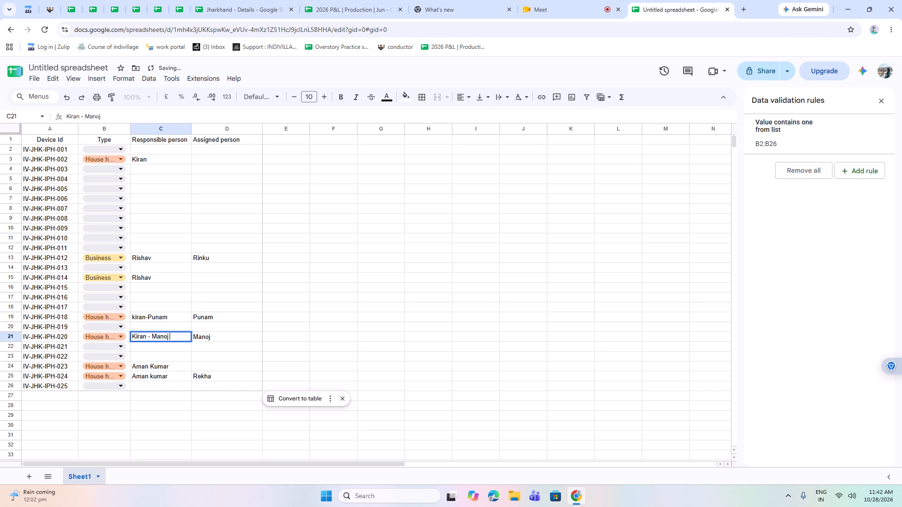
key("BackSpace")
key("BackSpace")
key("BackSpace")
key("BackSpace")
key("BackSpace")
key("BackSpace")
key("BackSpace")
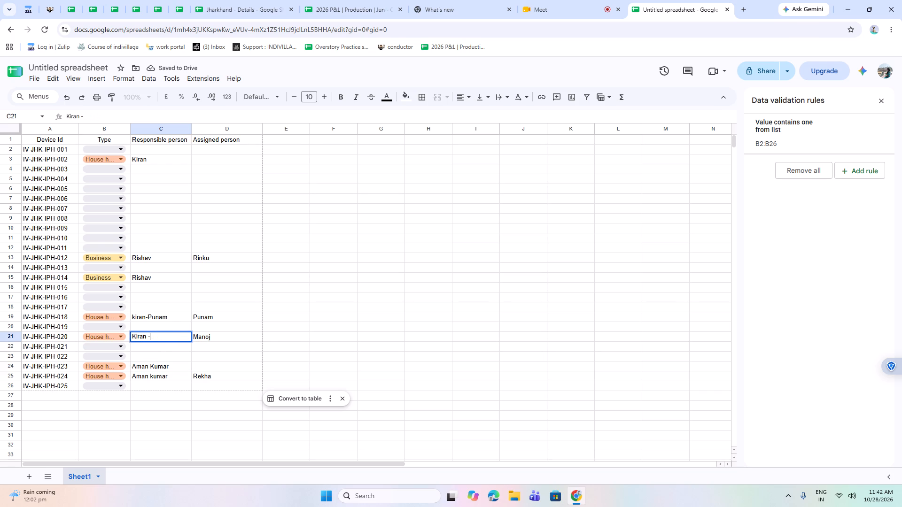
key("BackSpace")
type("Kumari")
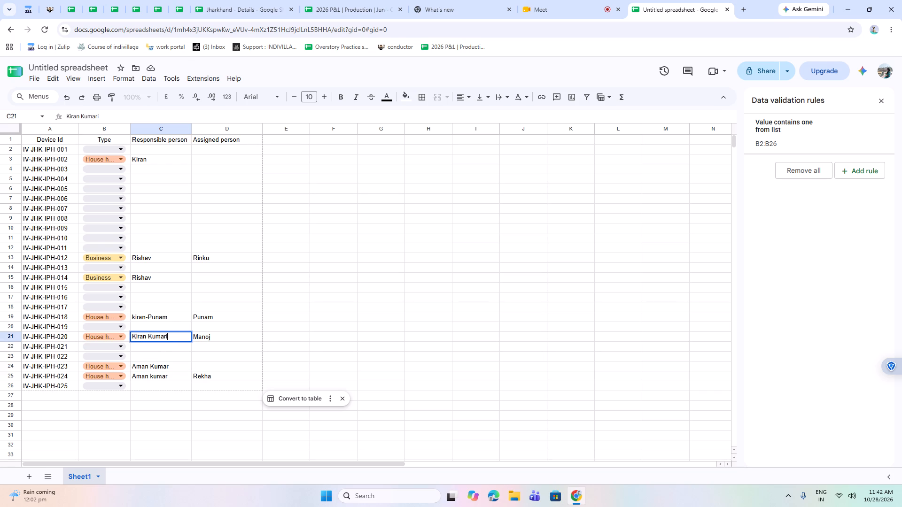
In cell C19 (device IV-JHK-IPH-018), remove Punam's name and complete Kiran's entry with her surname.
double_click(171, 319)
key("BackSpace")
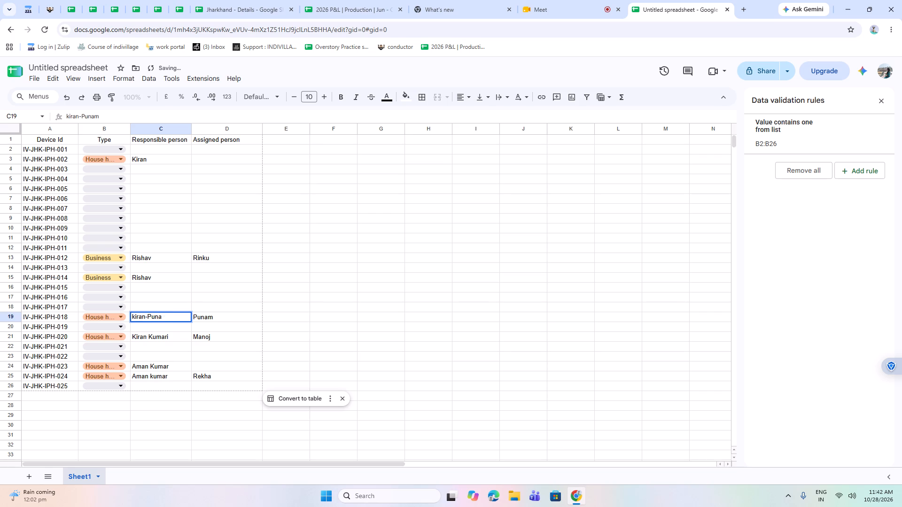
key("BackSpace")
key("BackSpace")
key("BackSpace")
key("BackSpace")
key("BackSpace")
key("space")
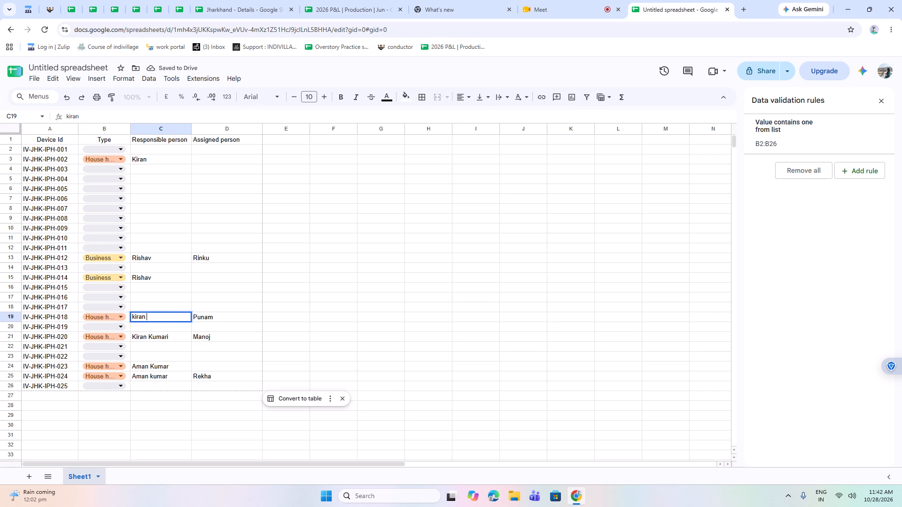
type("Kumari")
left_click(175, 347)
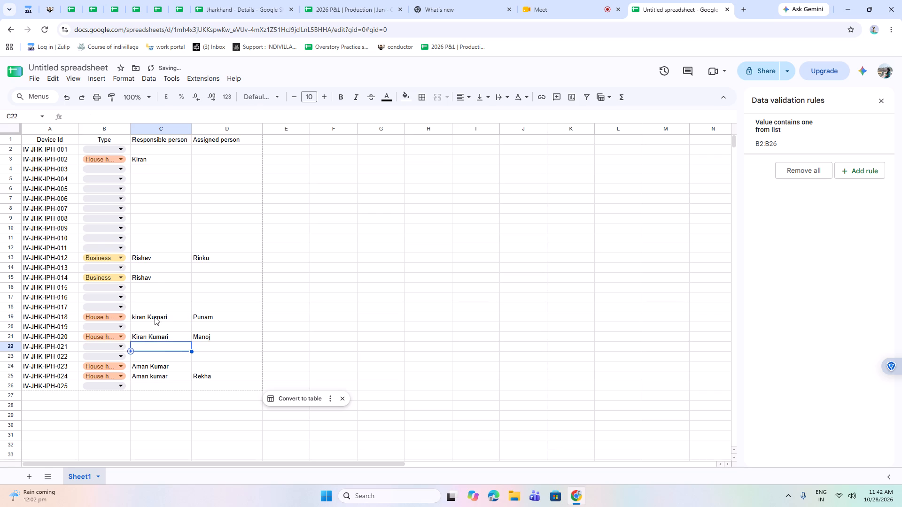
Change the initial letter of the surname in cell C19 to a lowercase k.
left_click(155, 317)
left_click(149, 314)
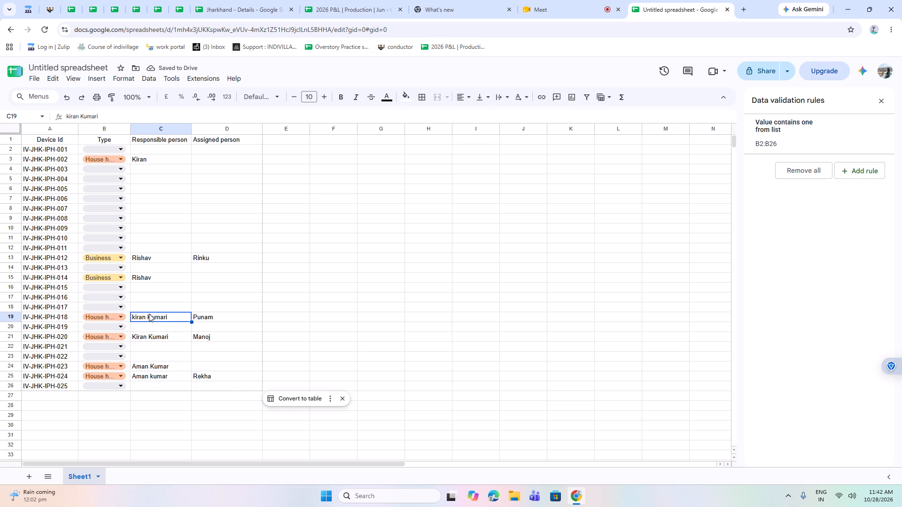
double_click(152, 316)
left_click(151, 315)
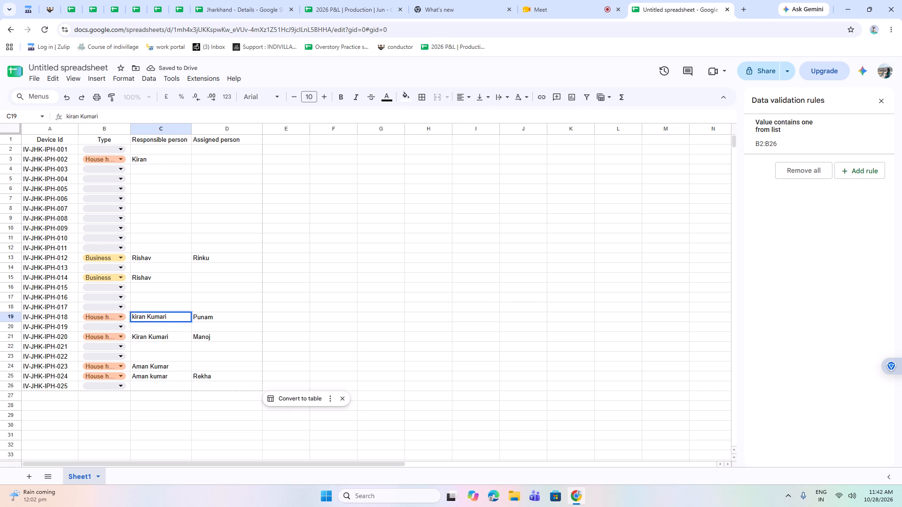
key("BackSpace")
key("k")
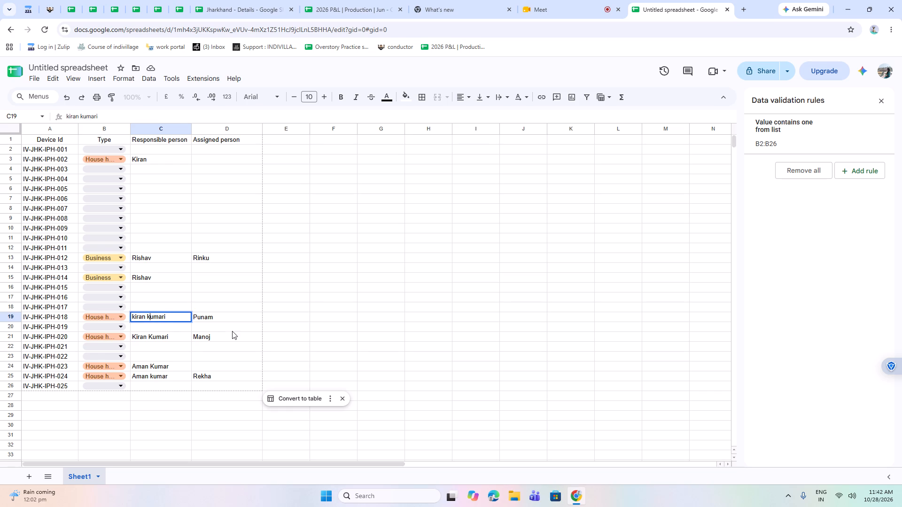
left_click(232, 331)
Complete Rishav's full name as responsible person for device IV-JHK-IPH-014 in cell C15.
double_click(158, 275)
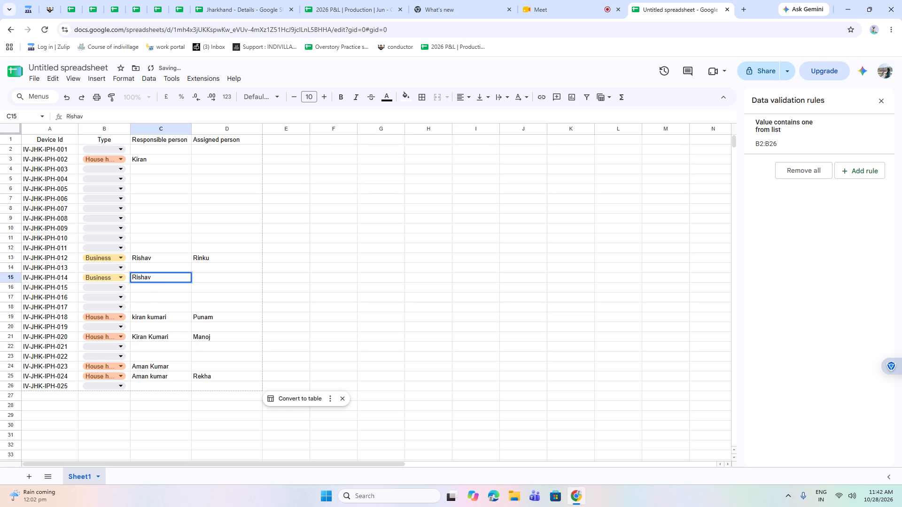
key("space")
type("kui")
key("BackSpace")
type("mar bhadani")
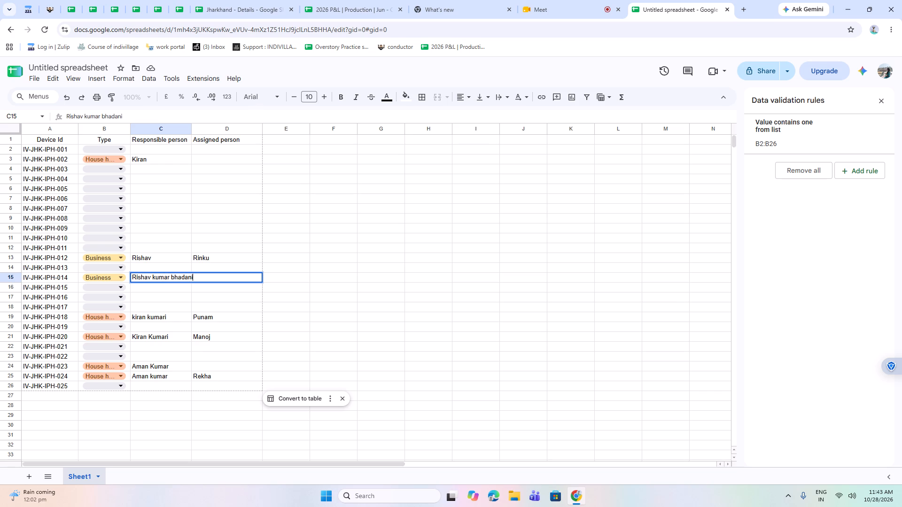
left_click(171, 307)
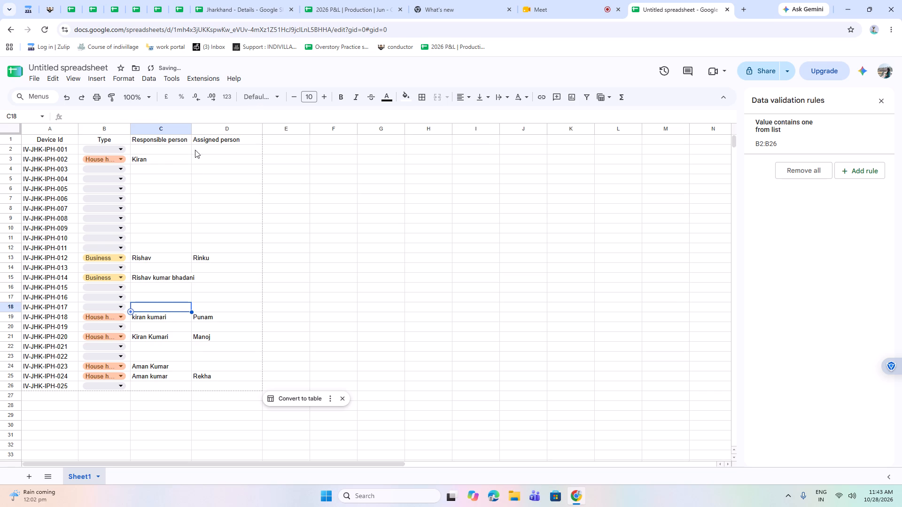
Widen column C so the longest responsible person's name fits inside it.
left_click_drag(193, 127, 209, 124)
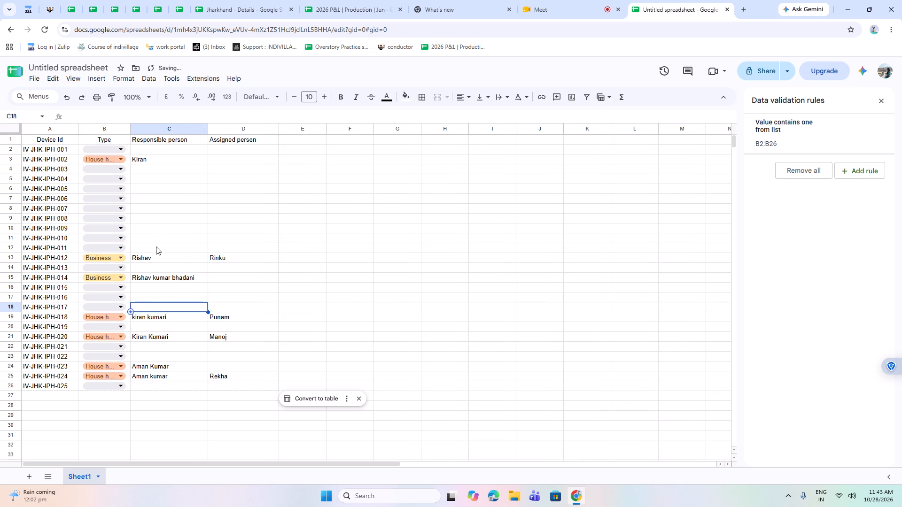
Copy Rishav's full name from cell C15 into cell C13 for device IV-JHK-IPH-012.
left_click(180, 259)
left_click(173, 277)
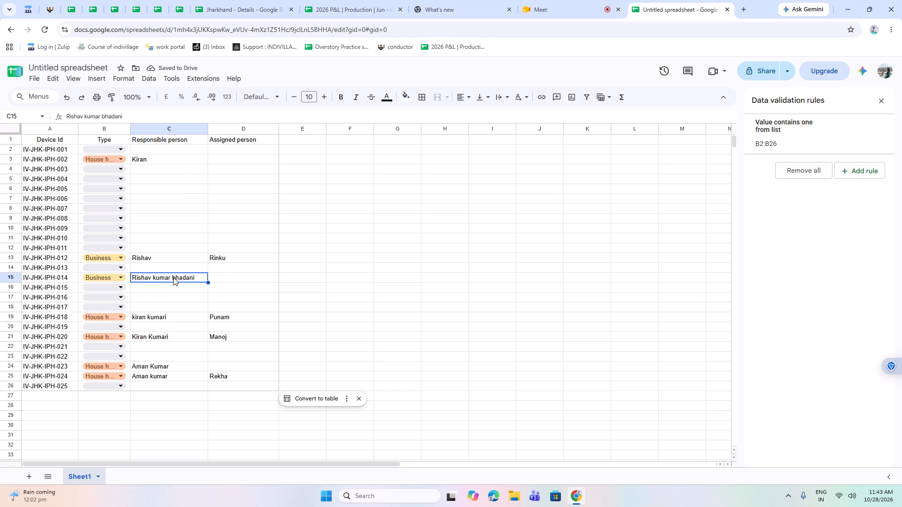
key("ctrl+c")
left_click(158, 260)
key("ctrl+v")
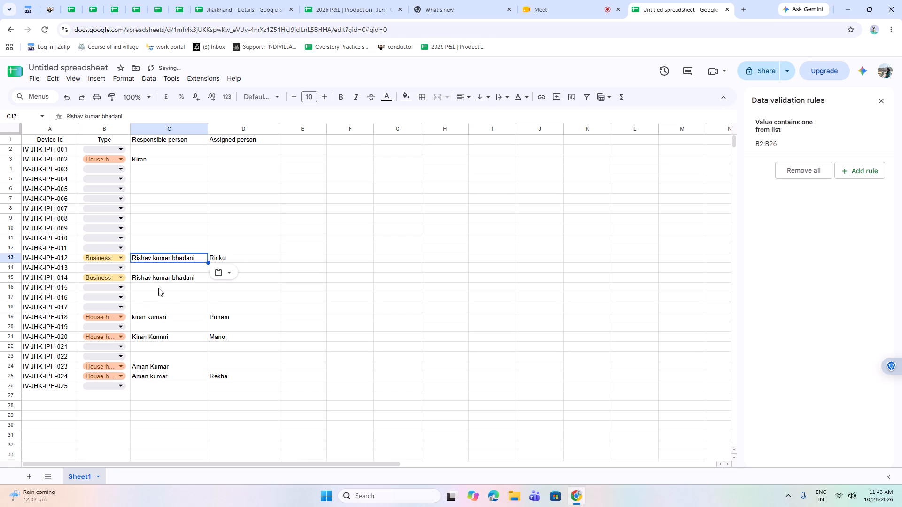
left_click(164, 293)
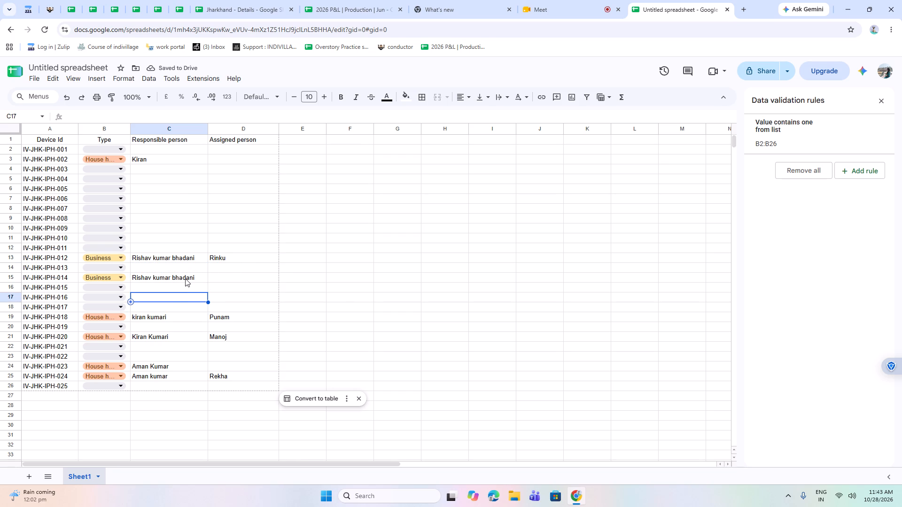
Add Kiran's surname in lowercase to the responsible person for device IV-JHK-IPH-002 in cell C3.
left_click(169, 154)
double_click(164, 159)
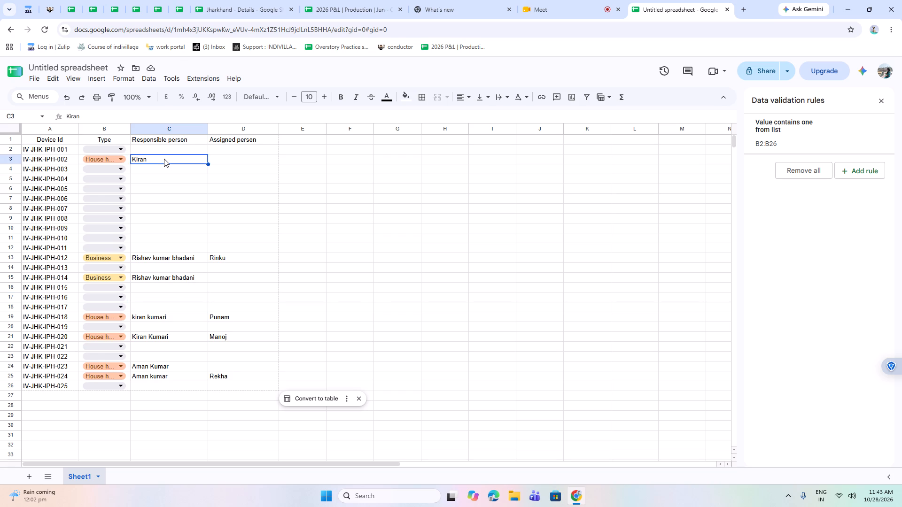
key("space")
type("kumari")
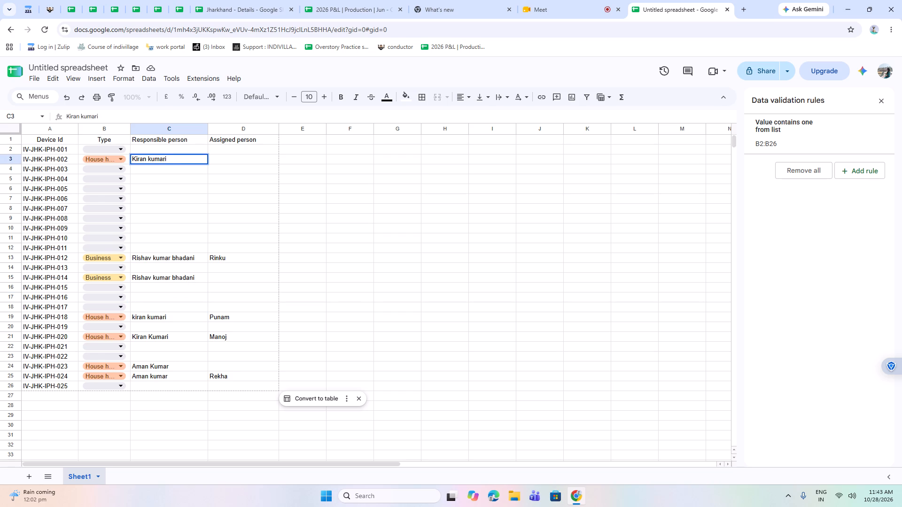
left_click(161, 185)
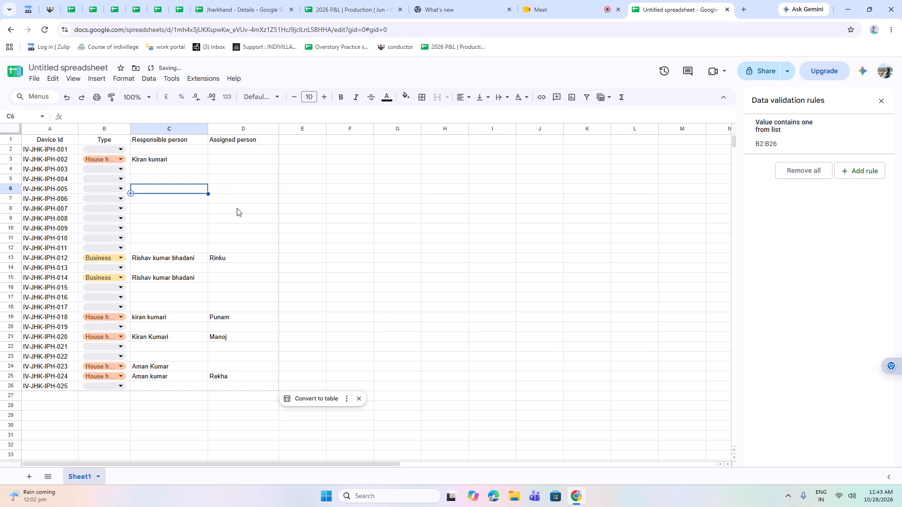
Centre the Assigned person column horizontally, cells D1 to D26.
left_click_drag(244, 143, 255, 295)
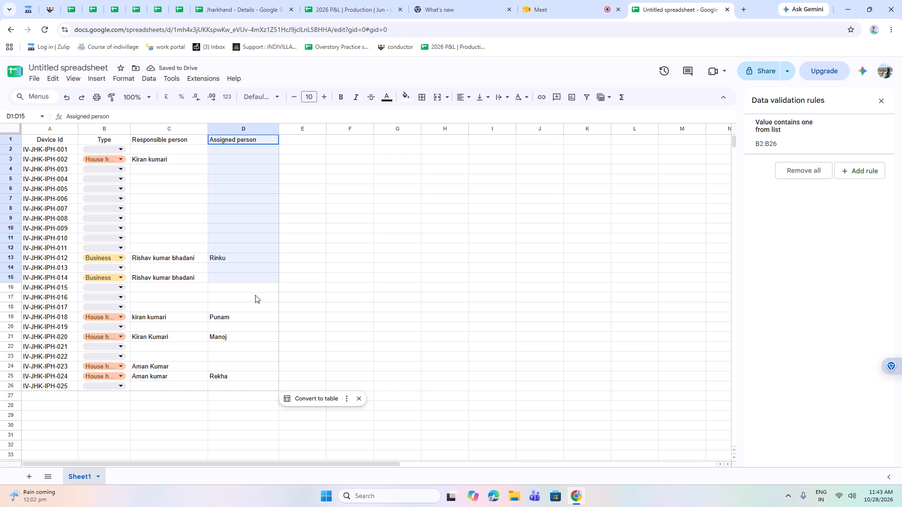
left_click_drag(255, 295, 262, 384)
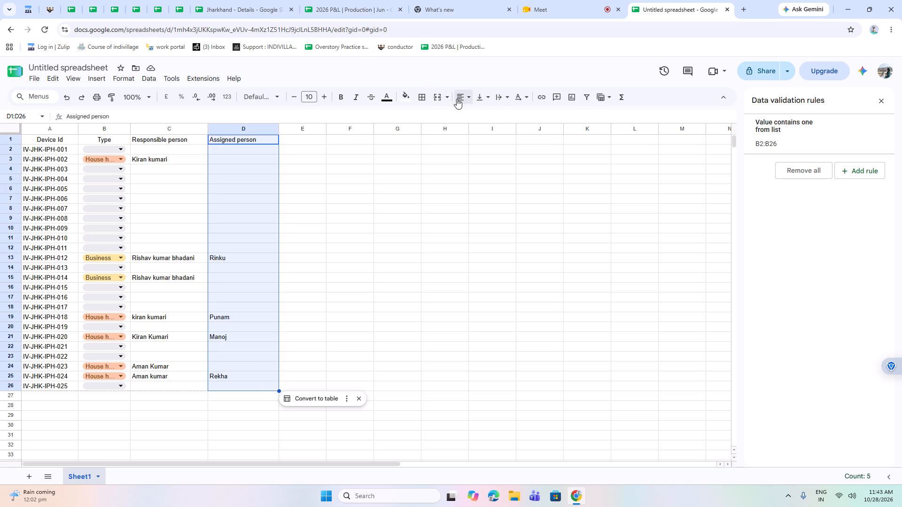
left_click(463, 99)
left_click(479, 120)
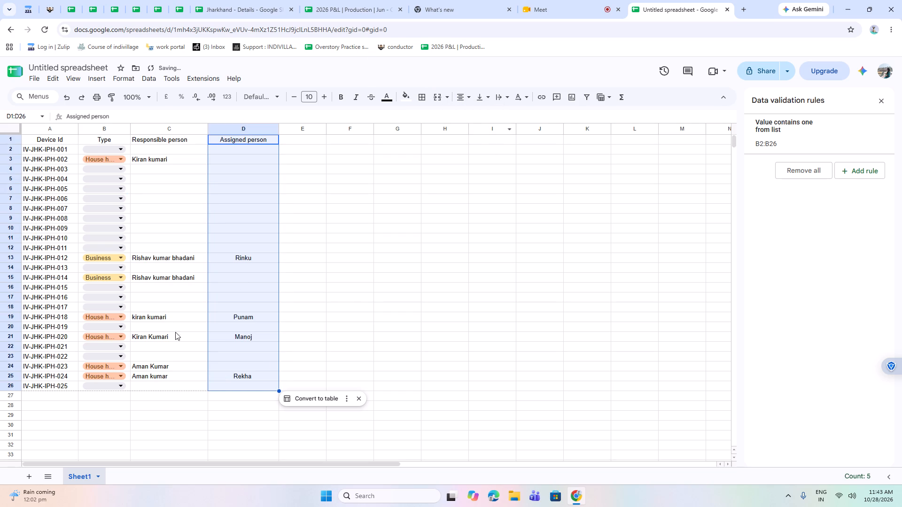
left_click(181, 340)
Centre the Responsible person column horizontally, cells C1 to C25.
left_click_drag(184, 142, 180, 310)
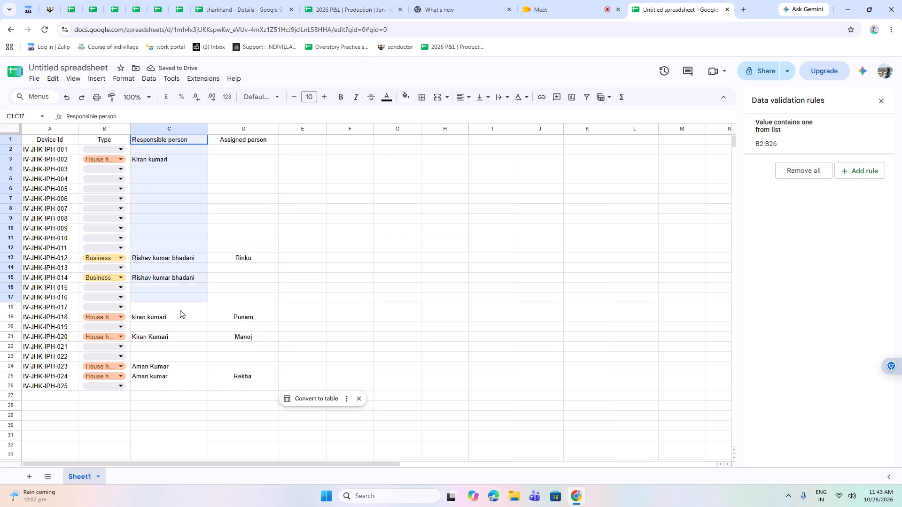
left_click_drag(180, 310, 182, 376)
left_click(461, 99)
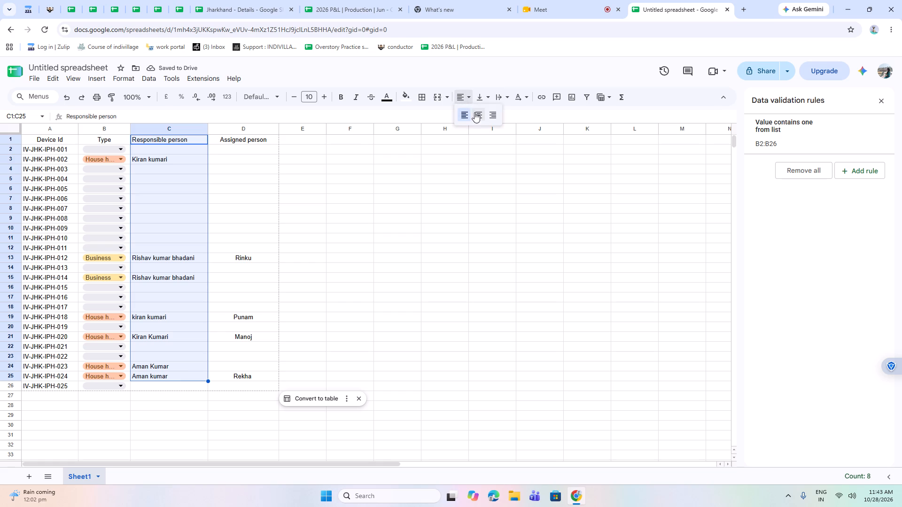
left_click(479, 118)
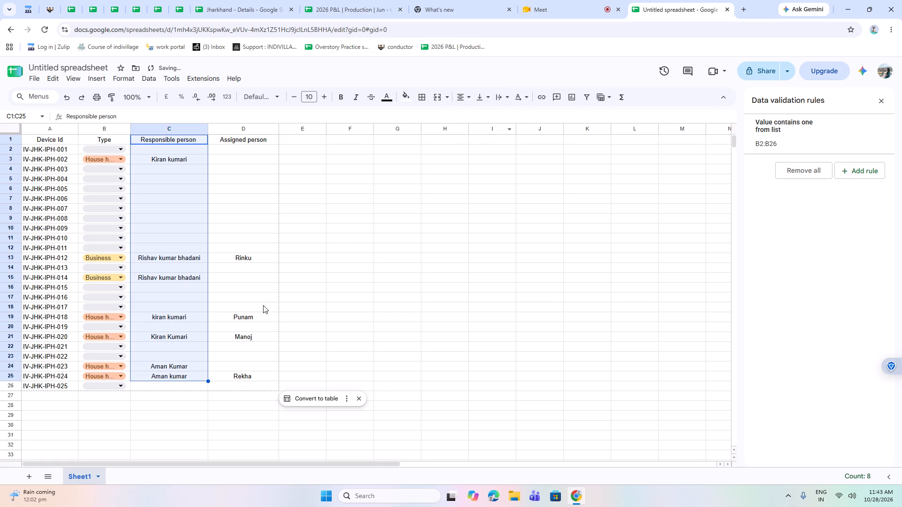
left_click(263, 305)
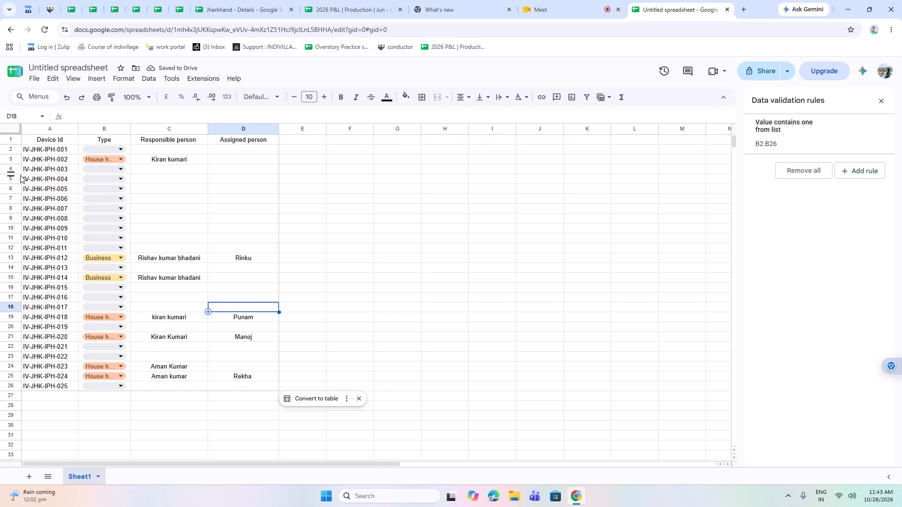
Narrow column C very slightly.
left_click(209, 126)
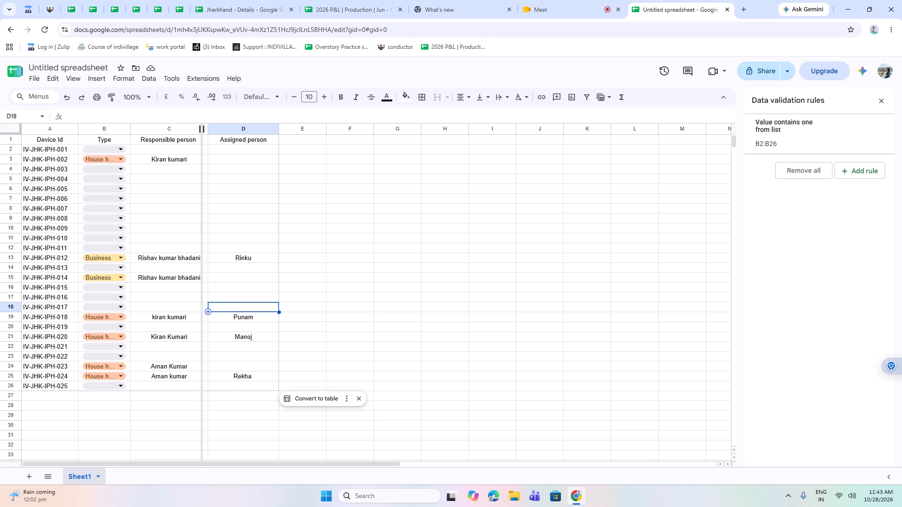
left_click(340, 324)
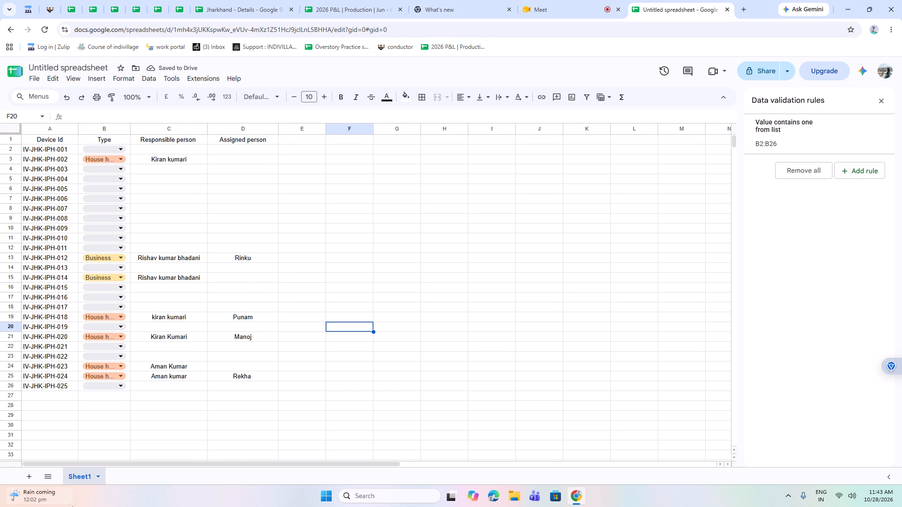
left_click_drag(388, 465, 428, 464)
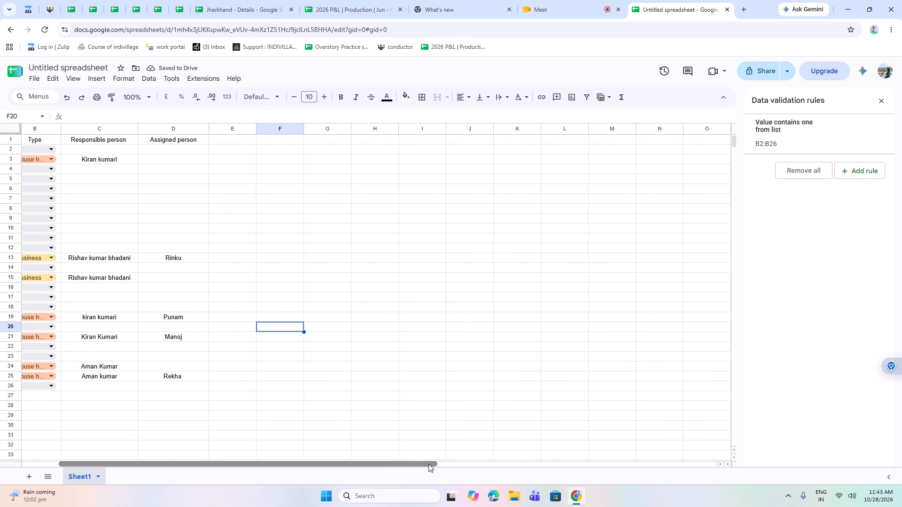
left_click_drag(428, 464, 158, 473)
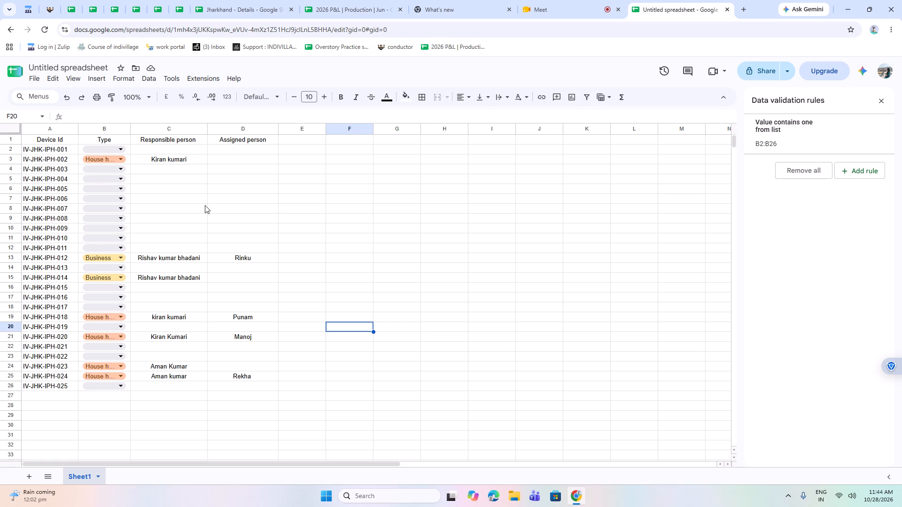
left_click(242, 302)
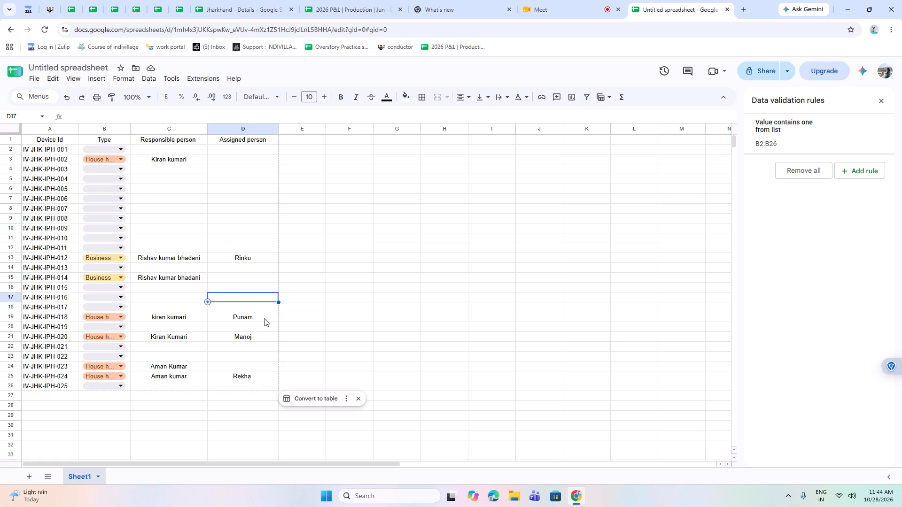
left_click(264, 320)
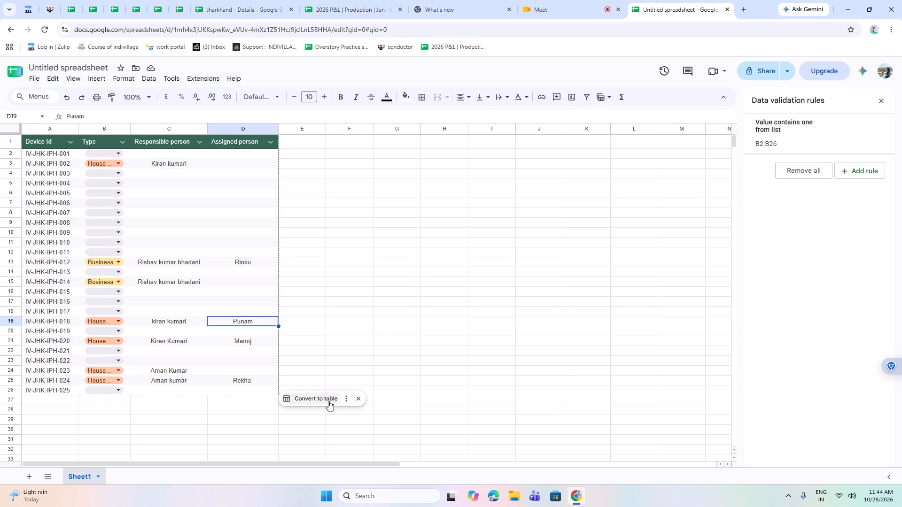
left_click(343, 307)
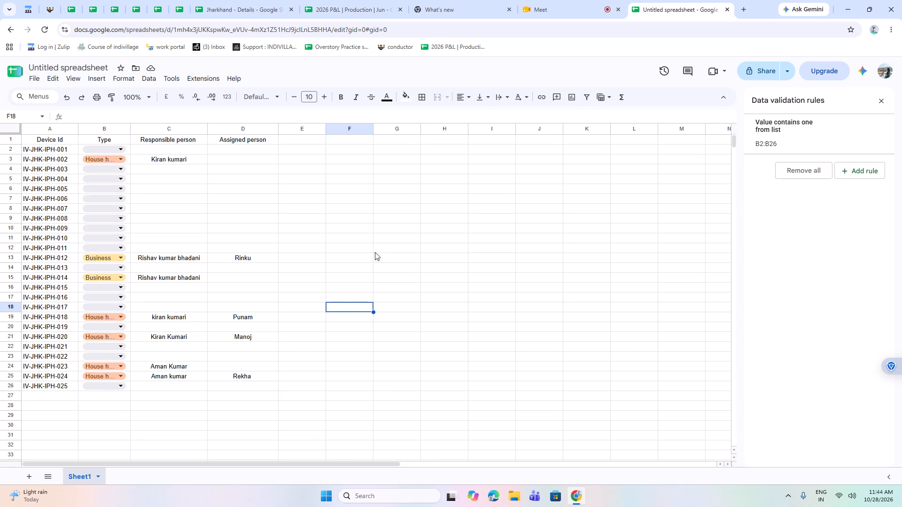
Pin the untitled device spreadsheet's browser tab.
right_click(650, 8)
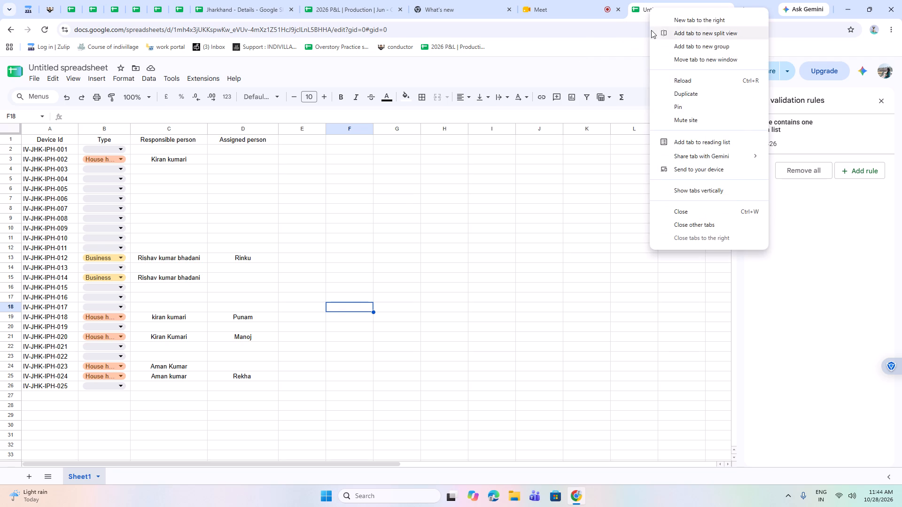
left_click(670, 105)
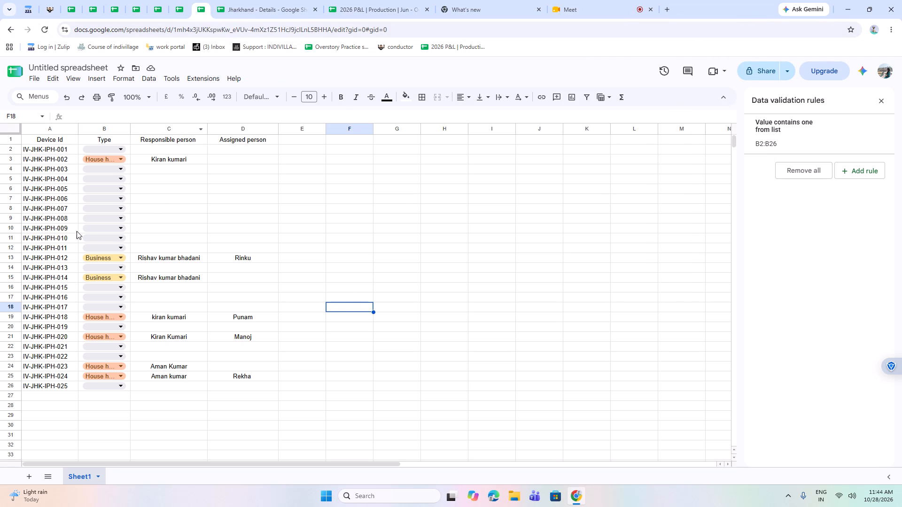
Set the type of device IV-JHK-IPH-007 in cell B8 to Business.
left_click(109, 210)
left_click(107, 238)
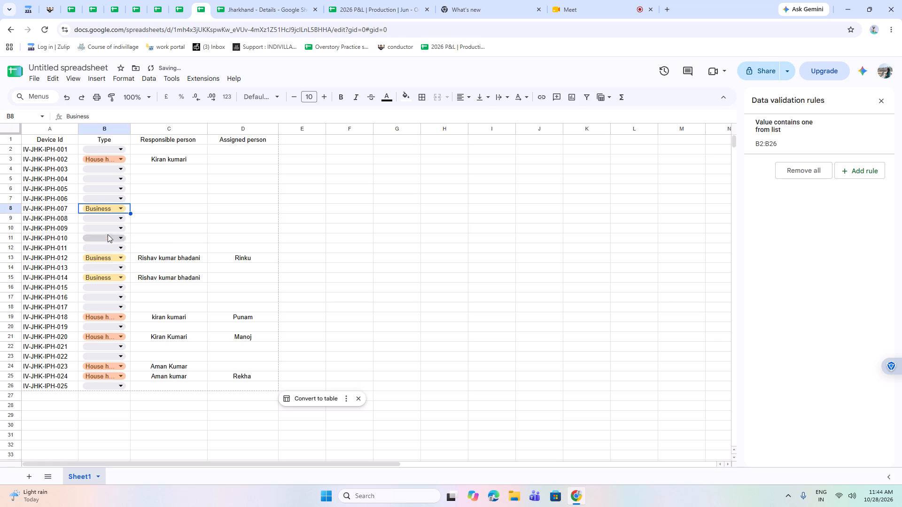
For device IV-JHK-IPH-007, enter Rahul with his surname in lowercase as responsible person in C8, and Rahul as assigned person in D8.
left_click(150, 208)
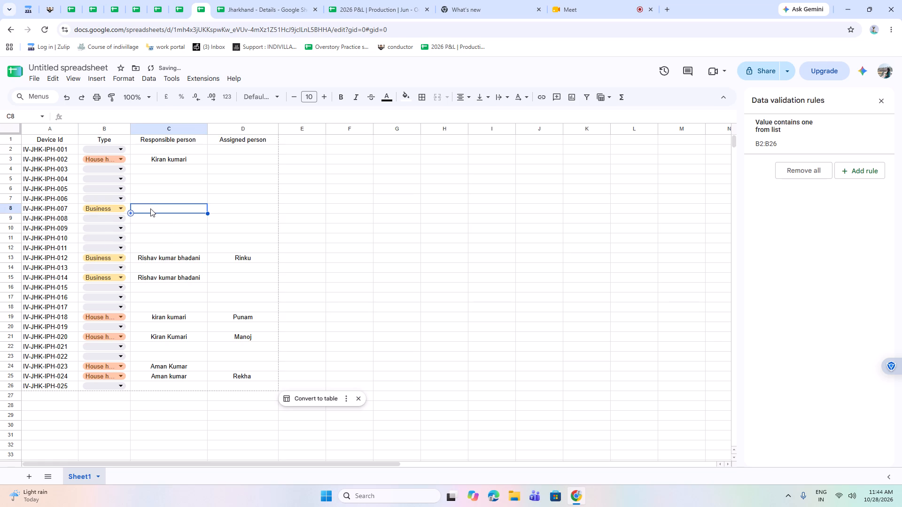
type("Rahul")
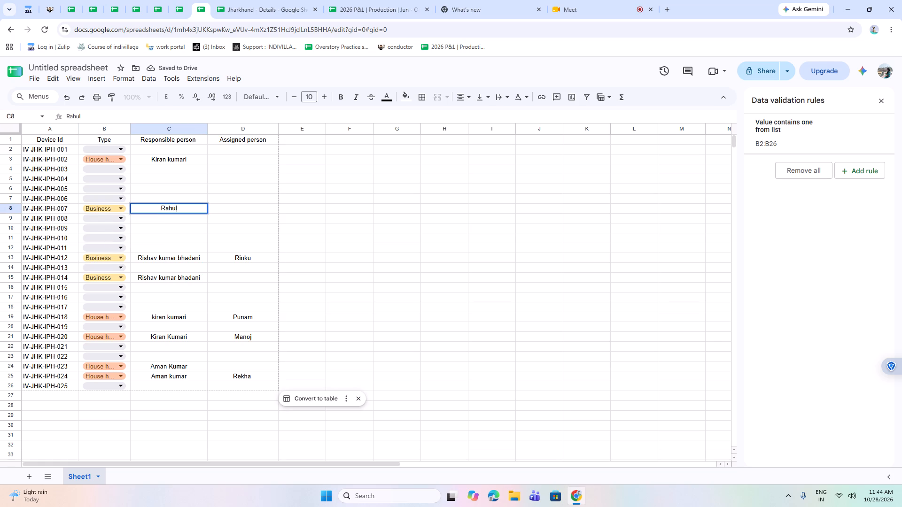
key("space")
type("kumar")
left_click(241, 212)
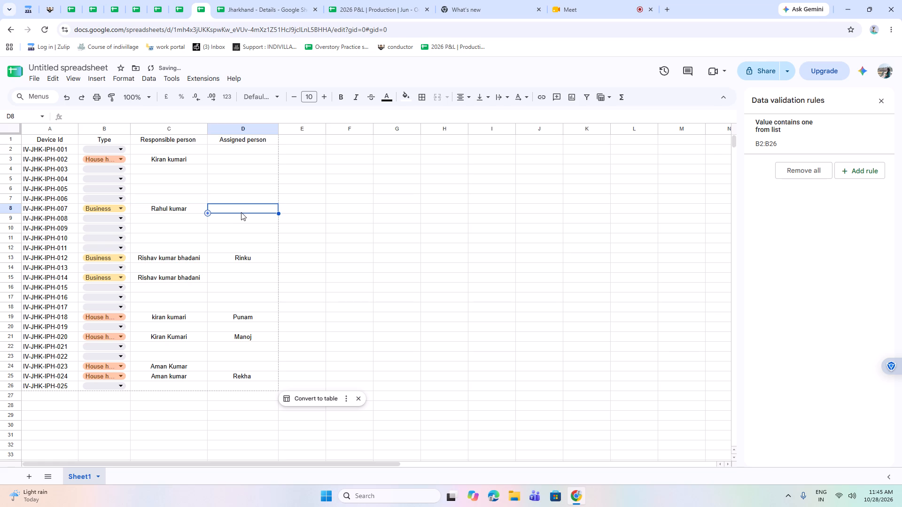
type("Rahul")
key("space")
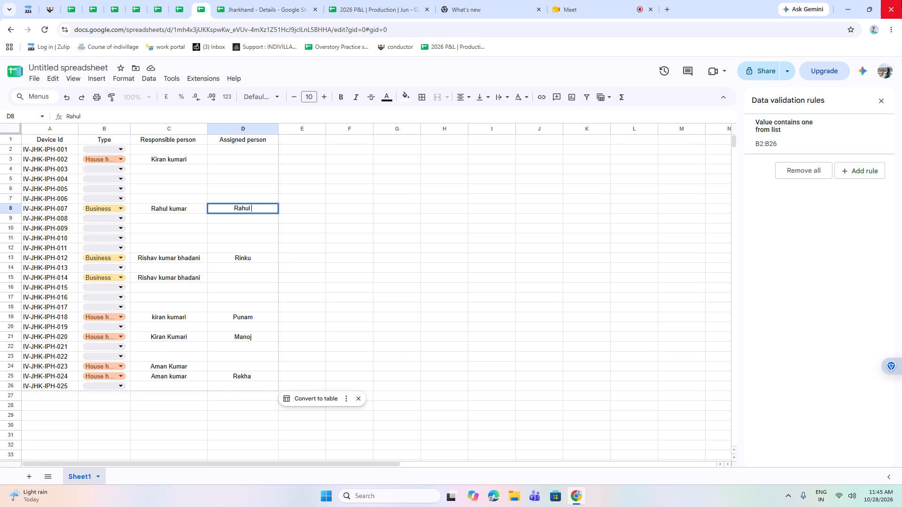
left_click(260, 233)
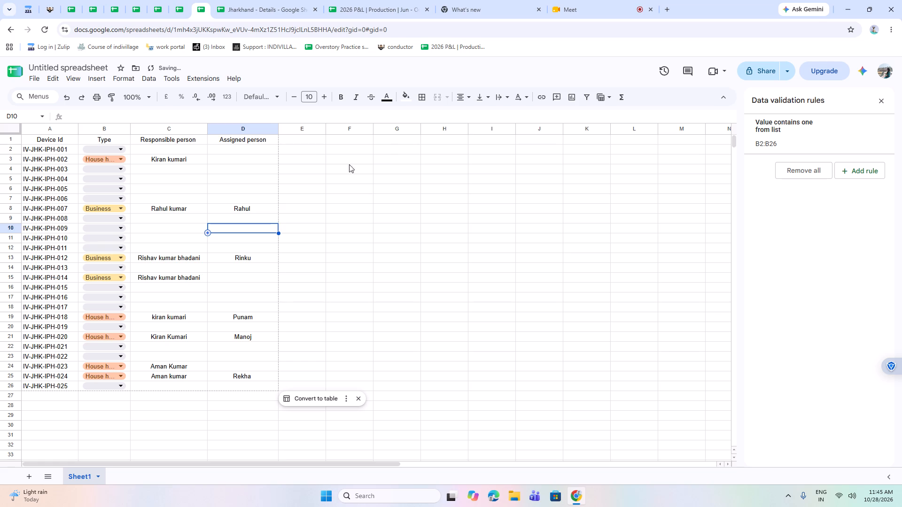
left_click(315, 159)
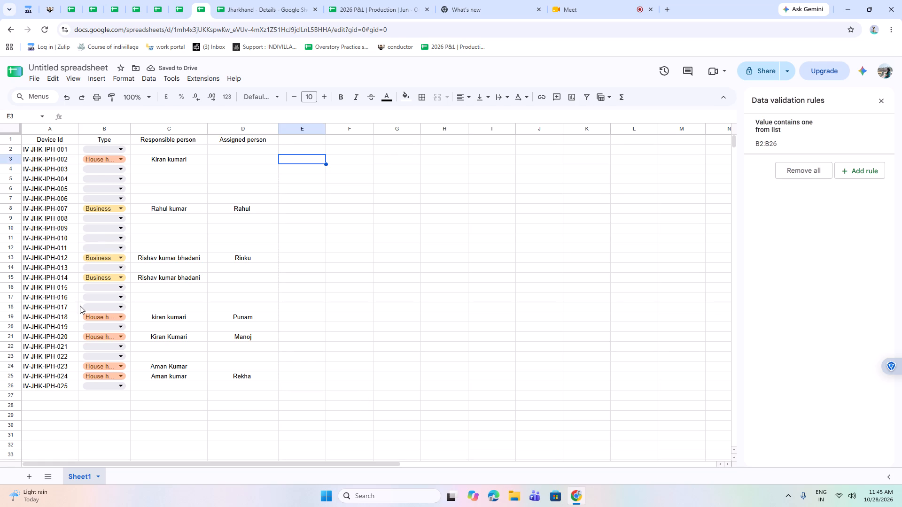
Set the type of device IV-JHK-IPH-015 in cell B16 to House hold.
left_click(109, 286)
left_click(107, 318)
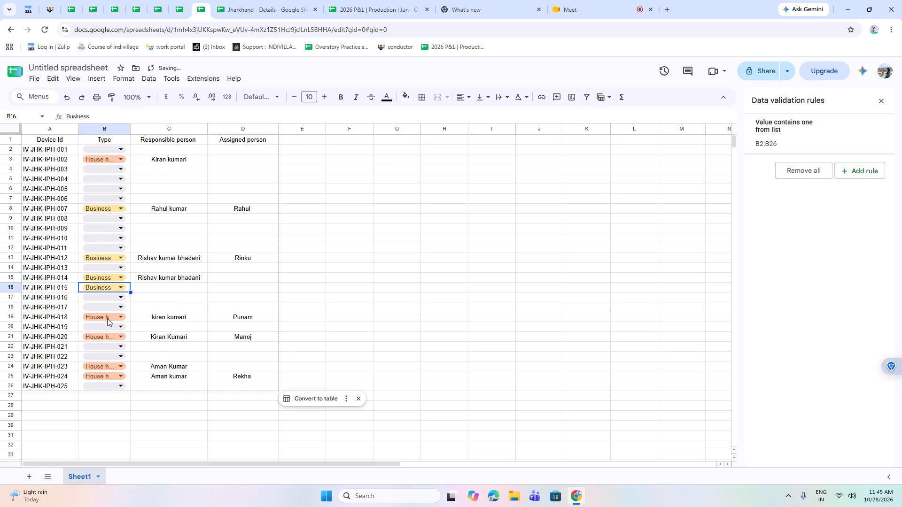
left_click(112, 292)
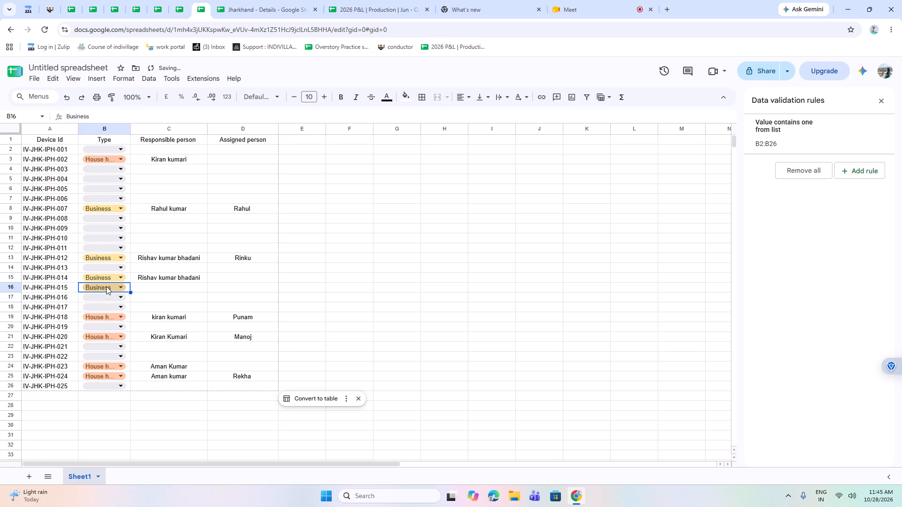
left_click(106, 286)
left_click(109, 301)
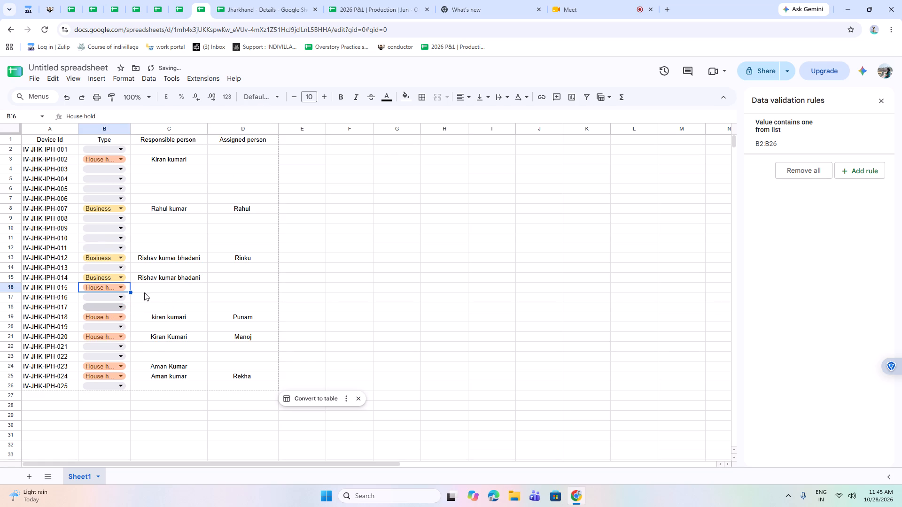
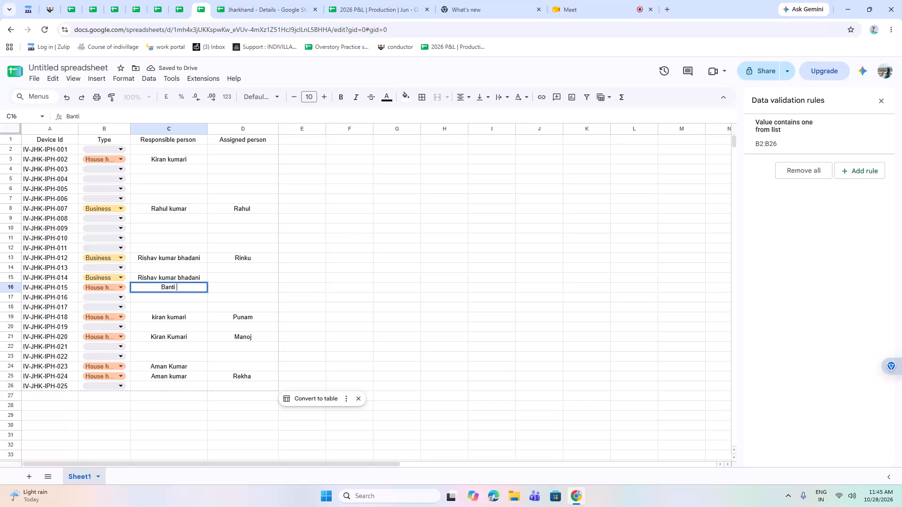
Complete the responsible person for device IV-JHK-IPH-015 in C16 by adding Banti's surname in lowercase.
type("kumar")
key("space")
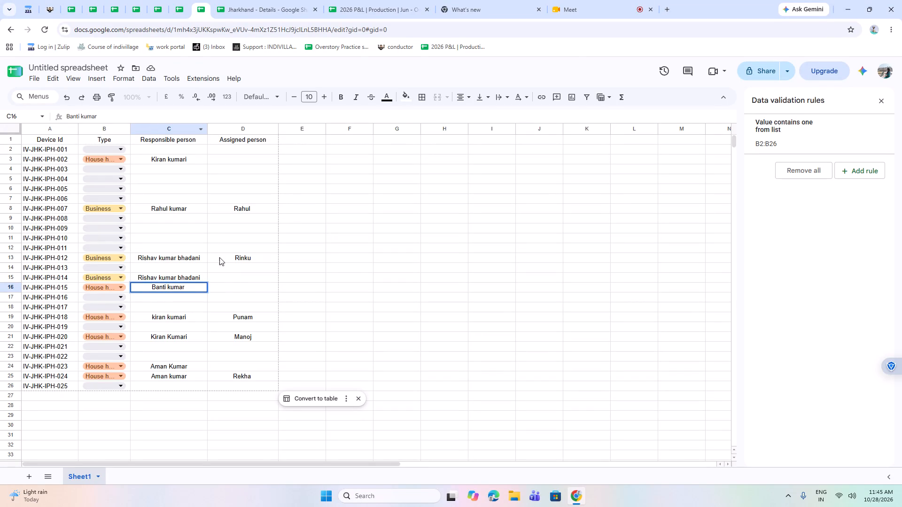
left_click(239, 286)
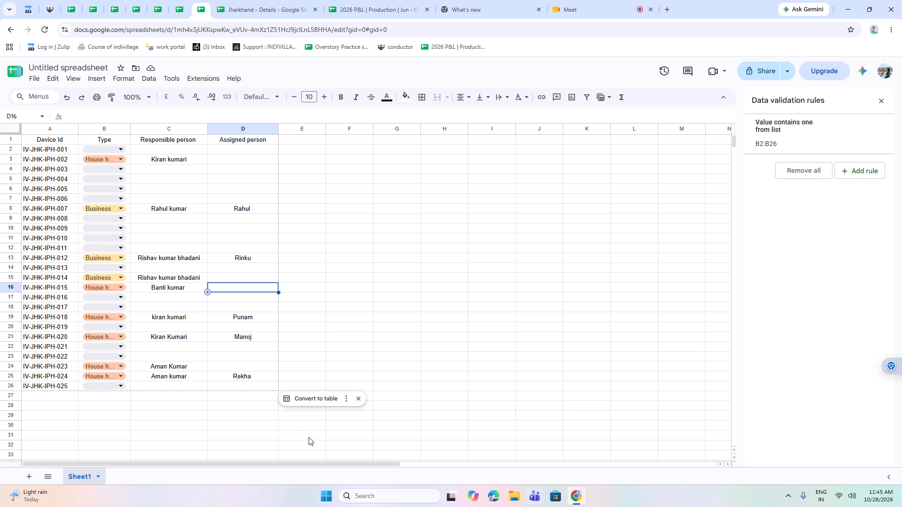
left_click(326, 440)
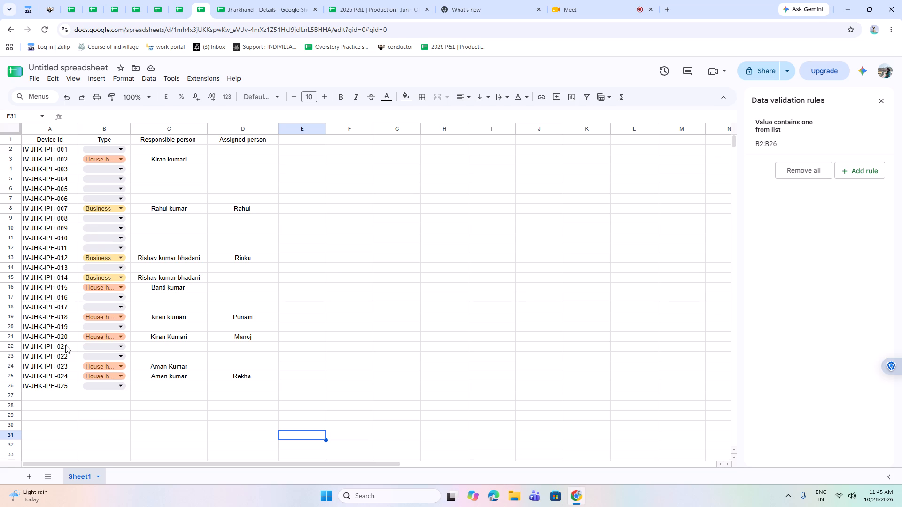
Set the types of devices IV-JHK-IPH-013 in B14 and IV-JHK-IPH-019 in B20 to House hold.
left_click(114, 268)
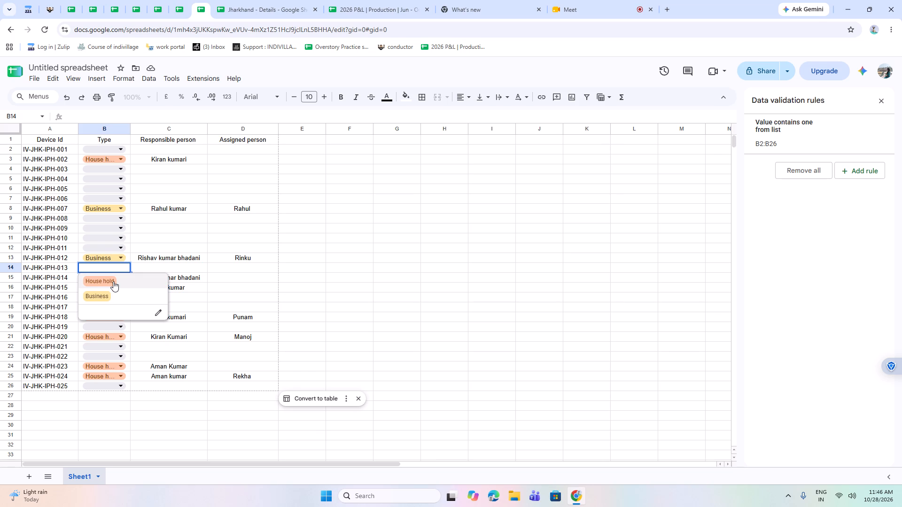
left_click(113, 281)
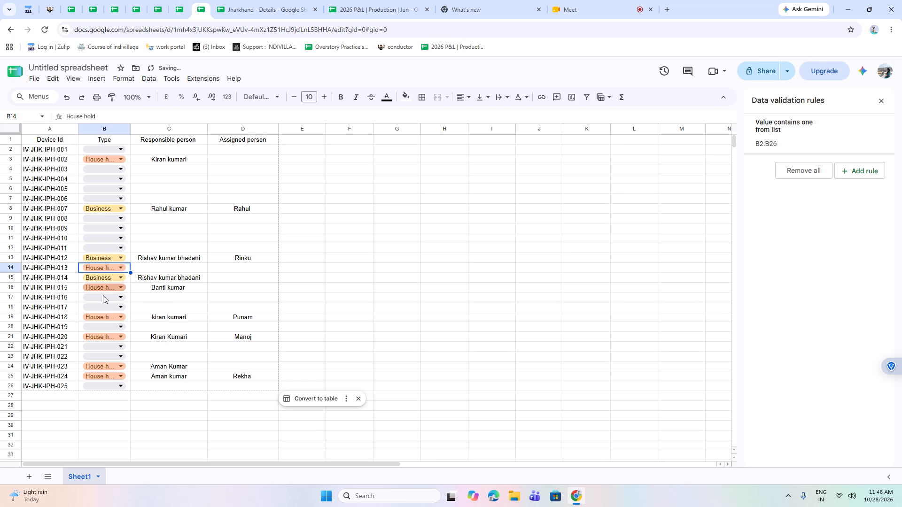
left_click(109, 329)
left_click(103, 342)
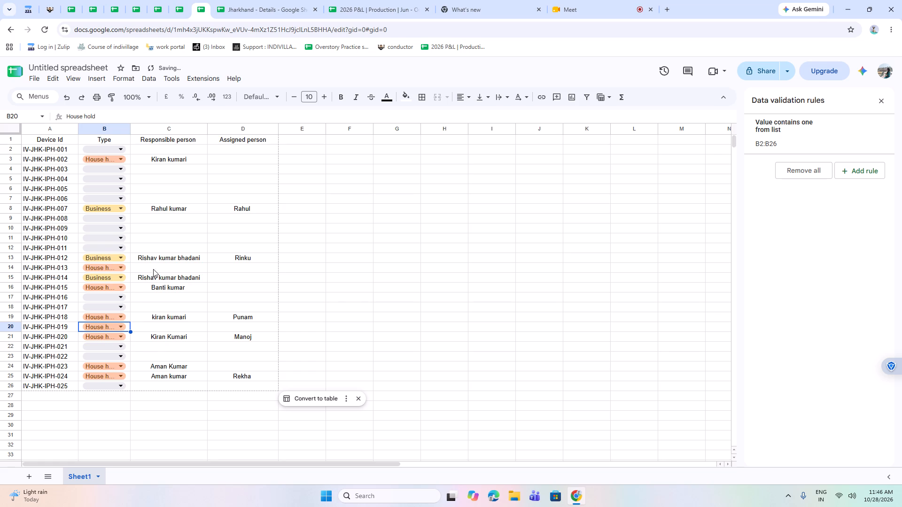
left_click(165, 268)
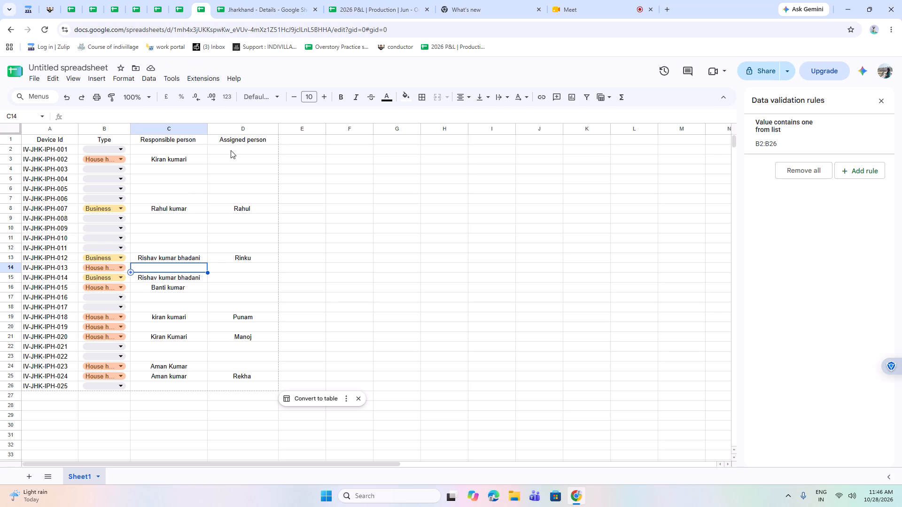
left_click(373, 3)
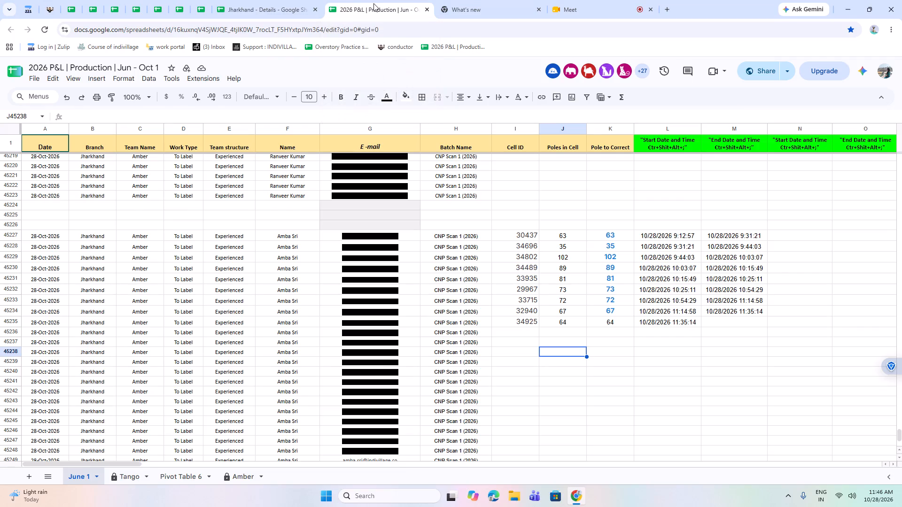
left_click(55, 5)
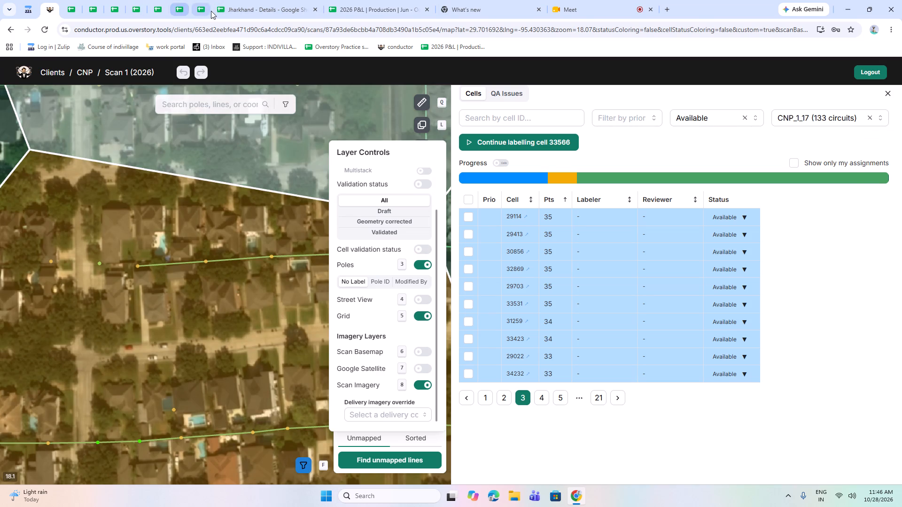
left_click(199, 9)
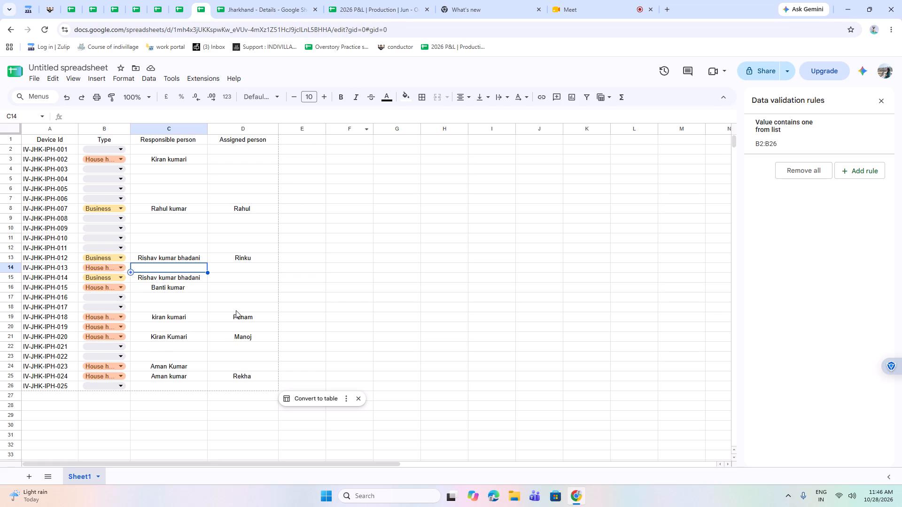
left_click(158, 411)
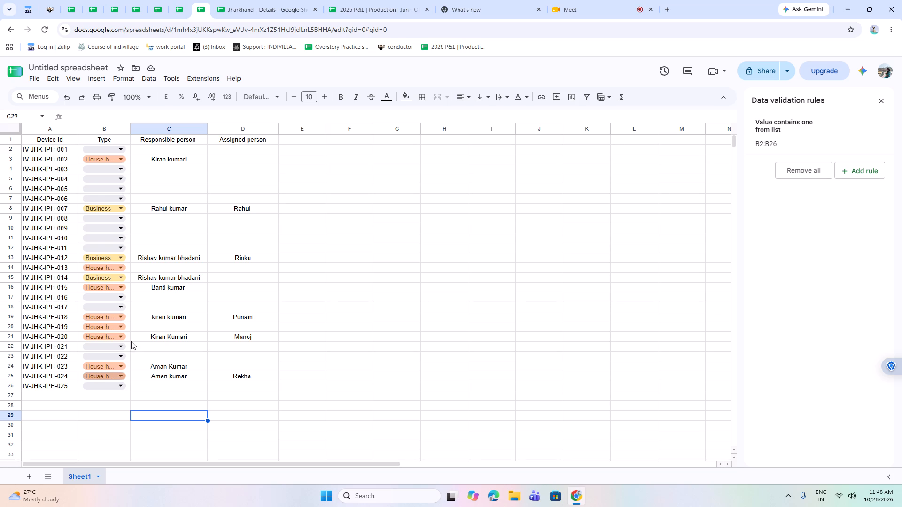
For device IV-JHK-IPH-022, set the type in B23 to Business and enter Ravisankar as responsible person in C23.
left_click(100, 357)
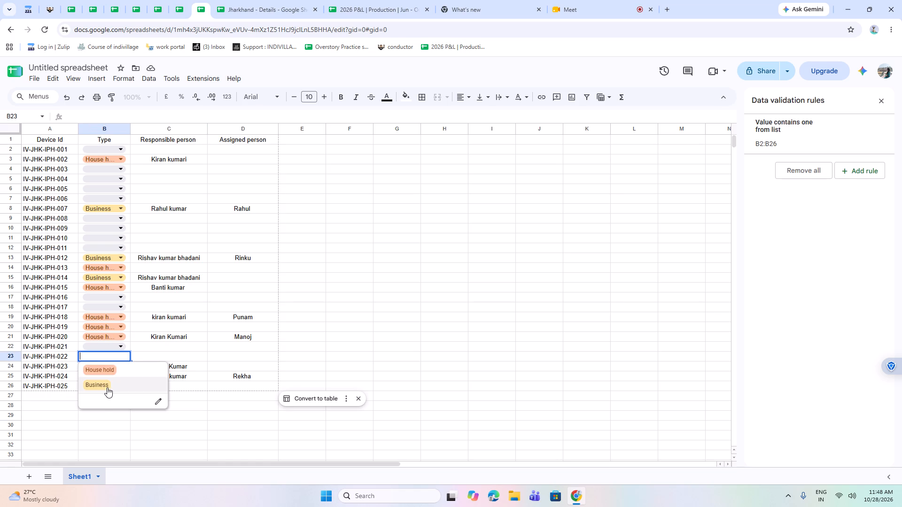
left_click(107, 387)
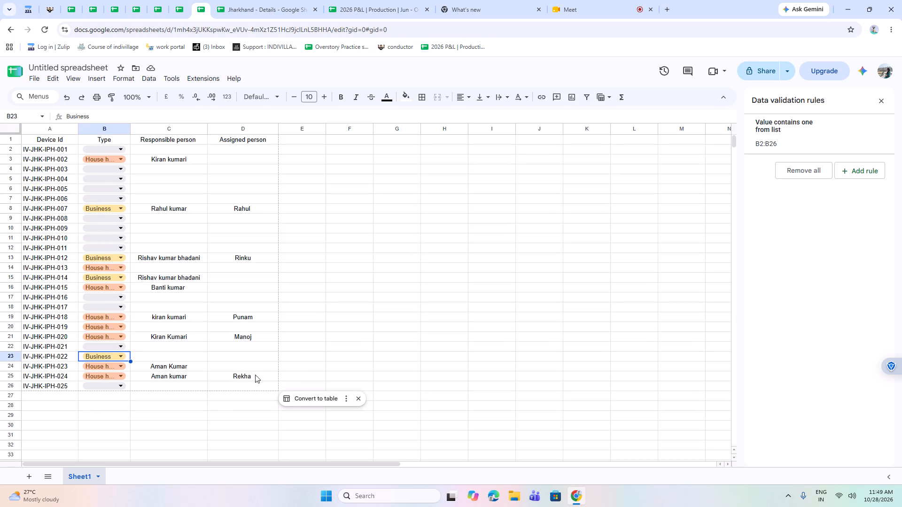
left_click(161, 359)
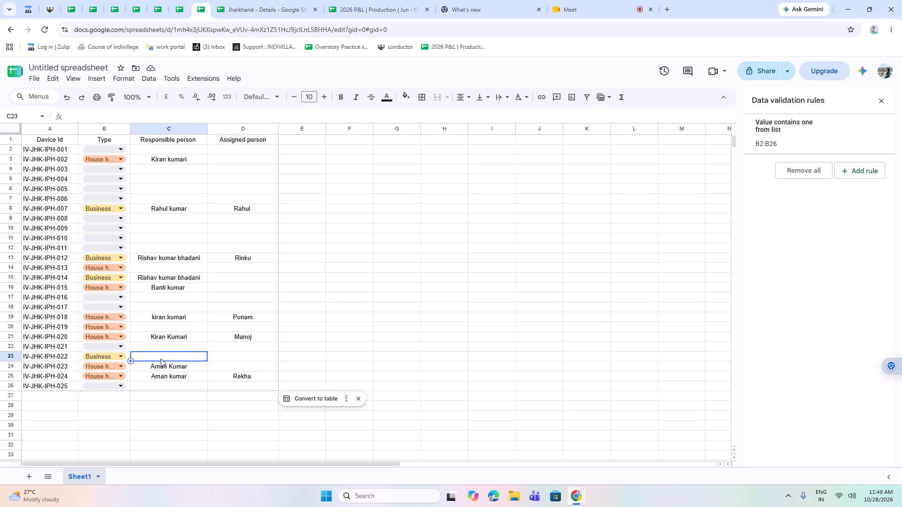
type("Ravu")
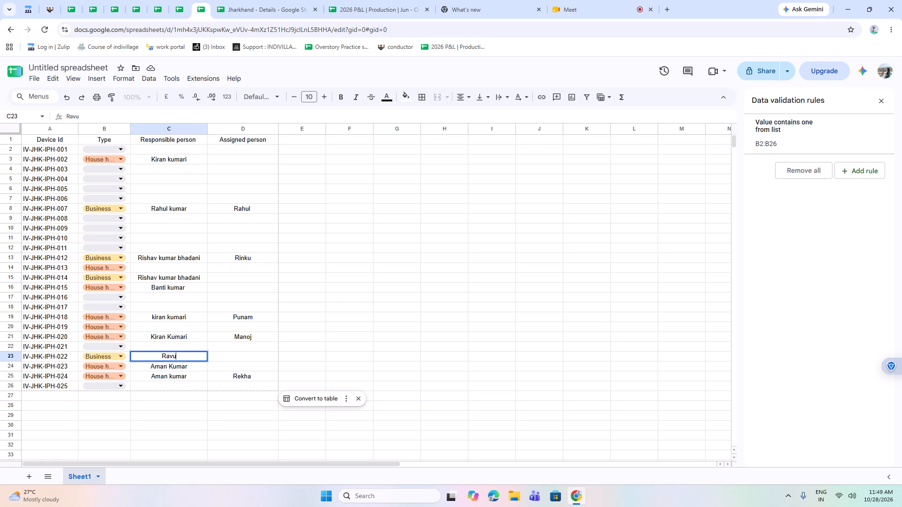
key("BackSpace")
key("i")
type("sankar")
Enter R. K. Electric as the assigned person for device IV-JHK-IPH-022 in D23.
left_click(258, 358)
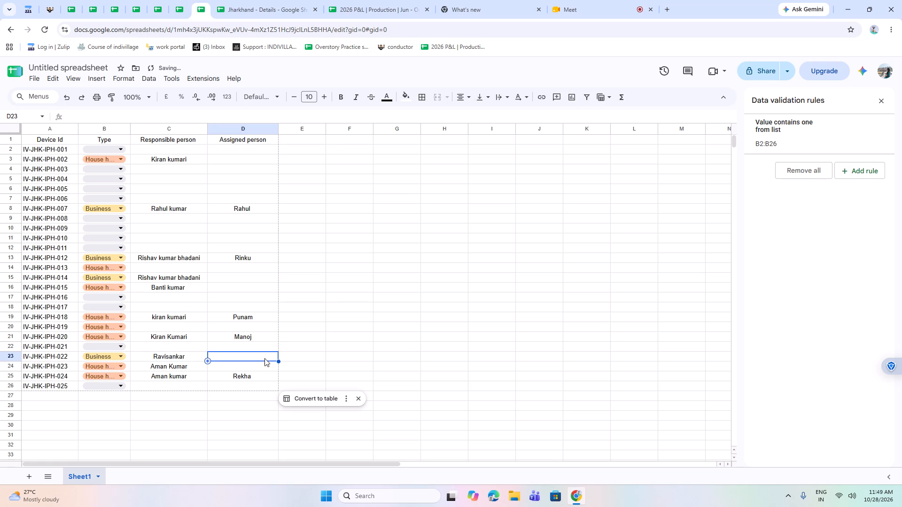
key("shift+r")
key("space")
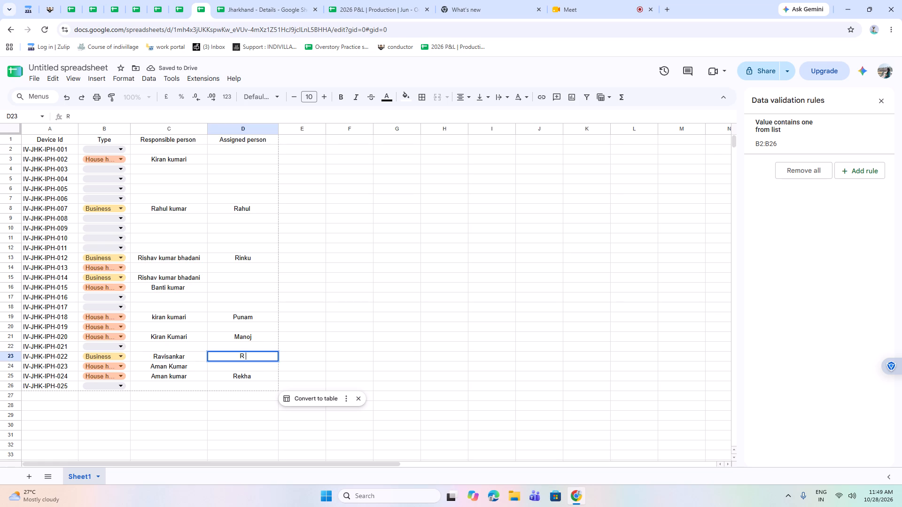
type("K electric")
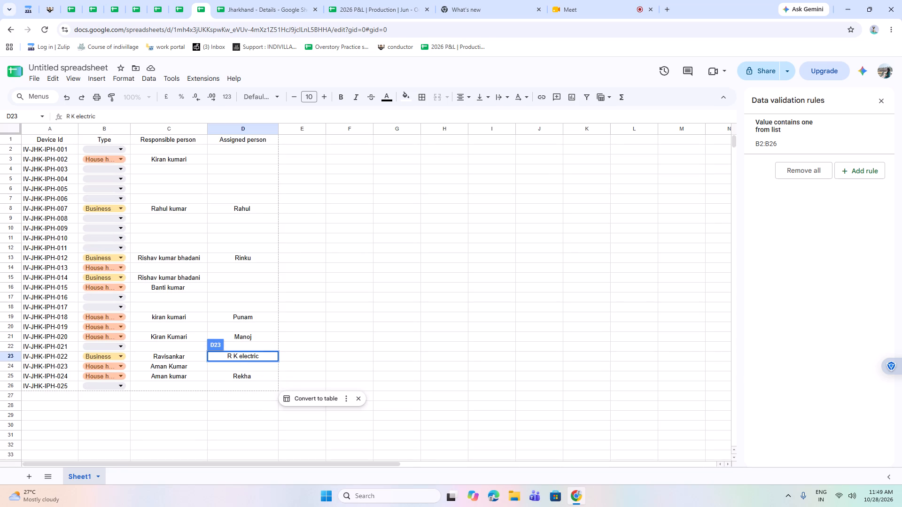
left_click(241, 356)
key("BackSpace")
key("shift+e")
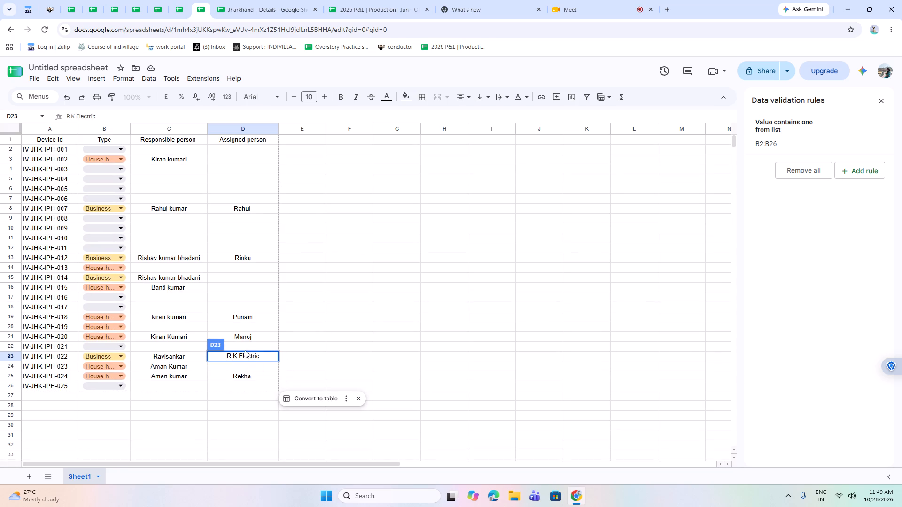
left_click(231, 355)
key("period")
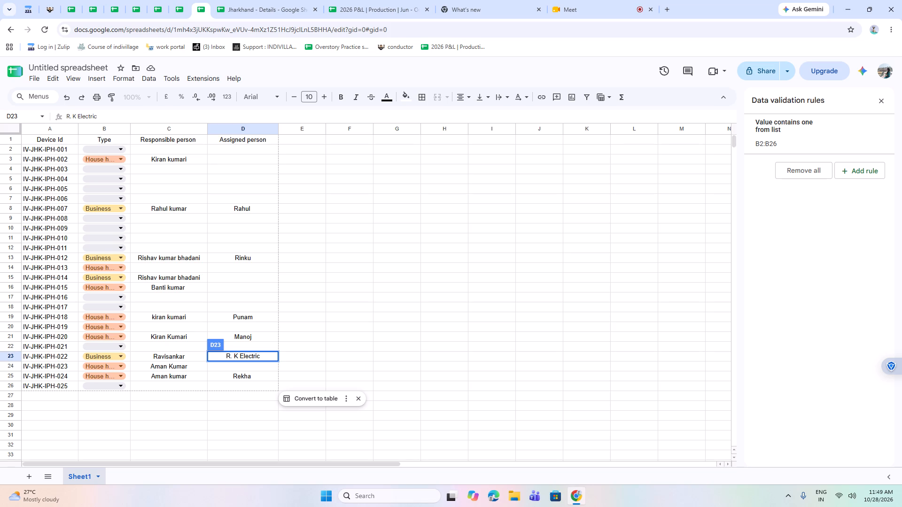
left_click(239, 355)
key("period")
left_click(317, 354)
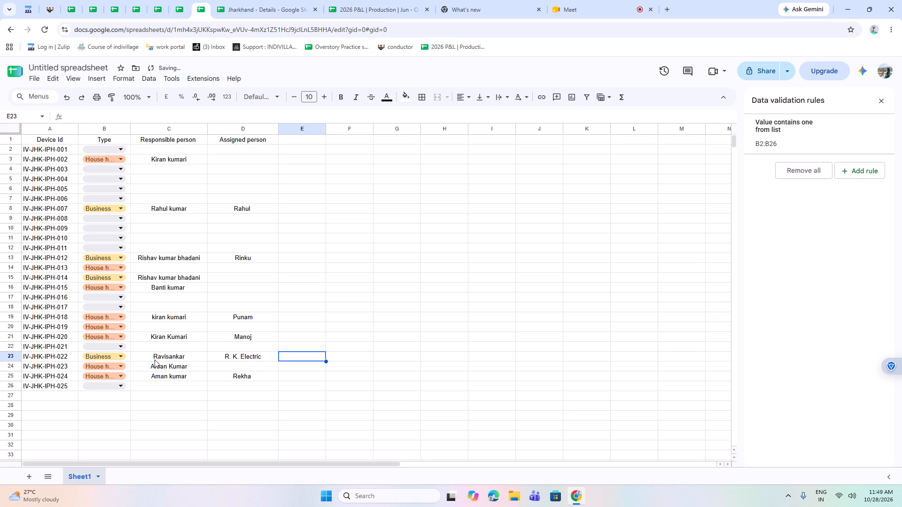
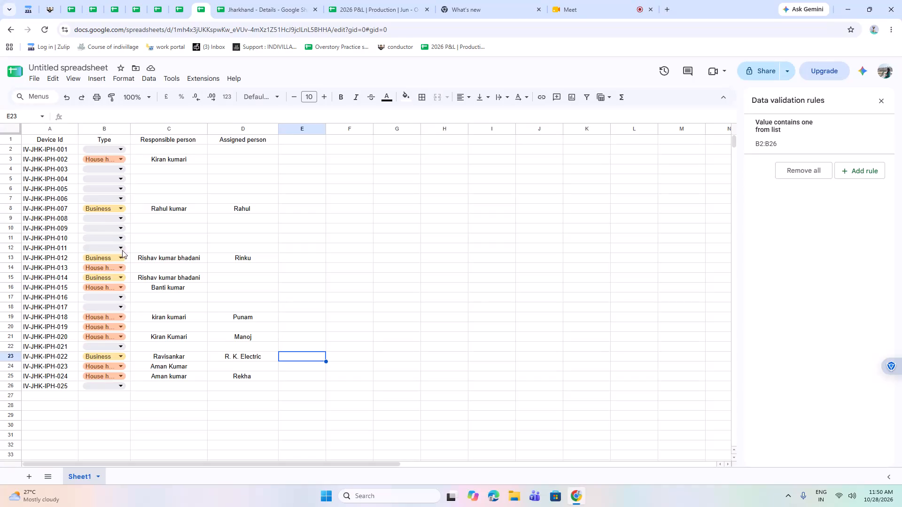
Enter Gourav as responsible person for devices IV-JHK-IPH-013 in C14 and IV-JHK-IPH-019 in C20.
left_click(152, 266)
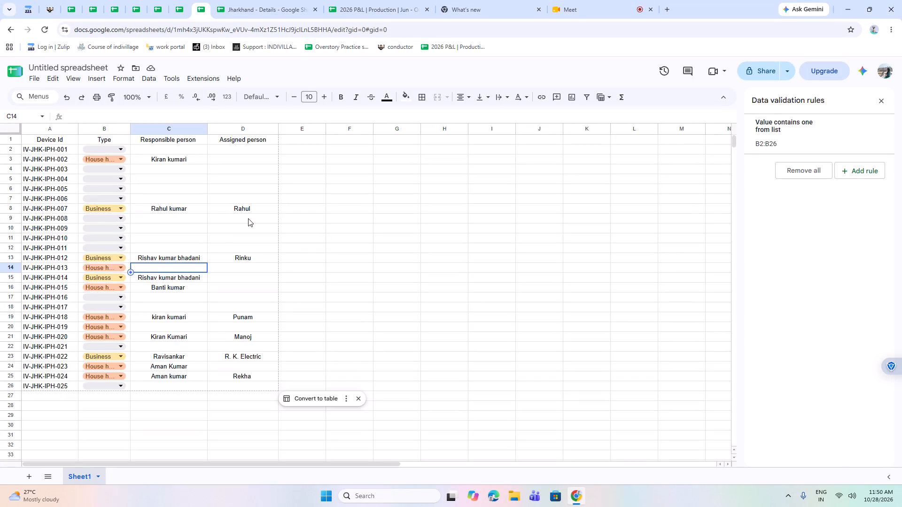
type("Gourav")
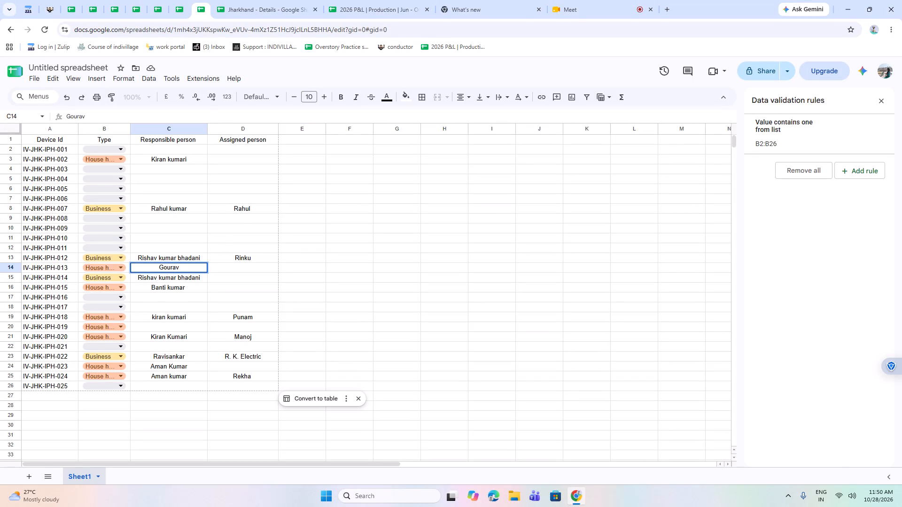
left_click(155, 325)
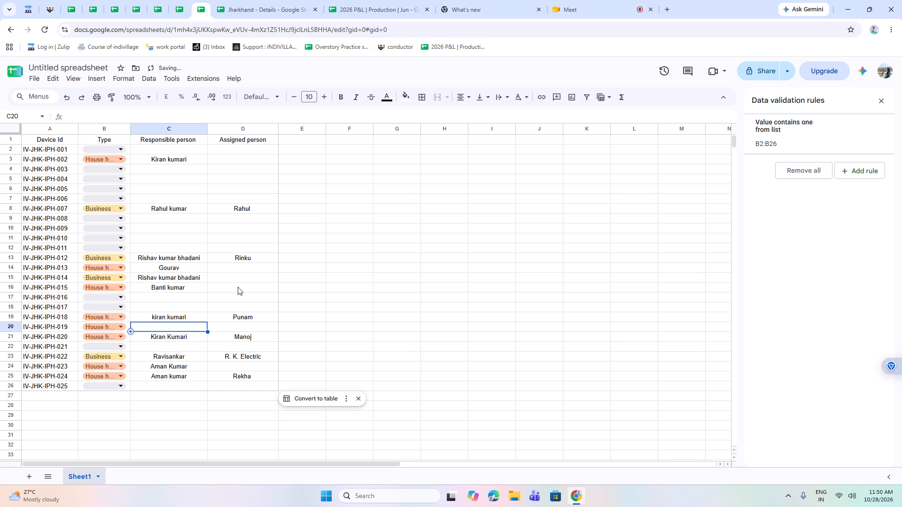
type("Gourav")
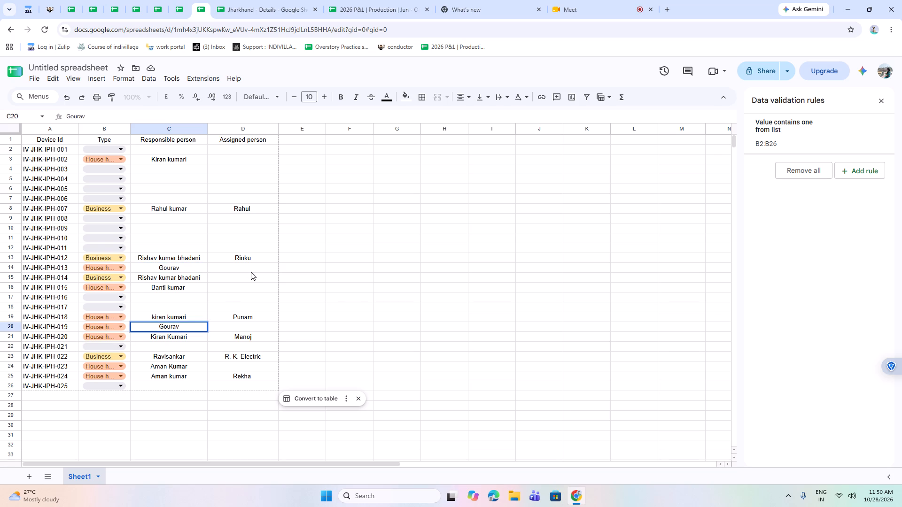
Enter the assigned persons Gourav for device IV-JHK-IPH-013 in D14 and Sourav for device IV-JHK-IPH-019 in D20.
left_click(251, 272)
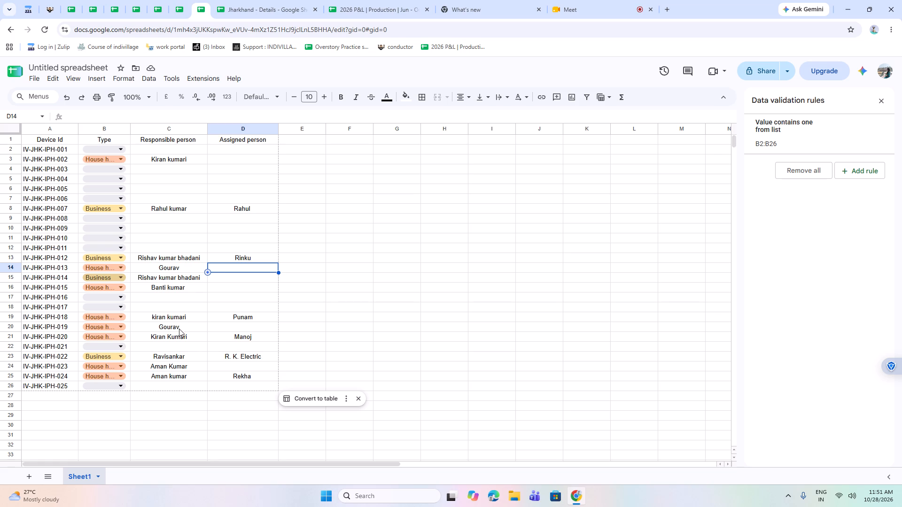
left_click(221, 267)
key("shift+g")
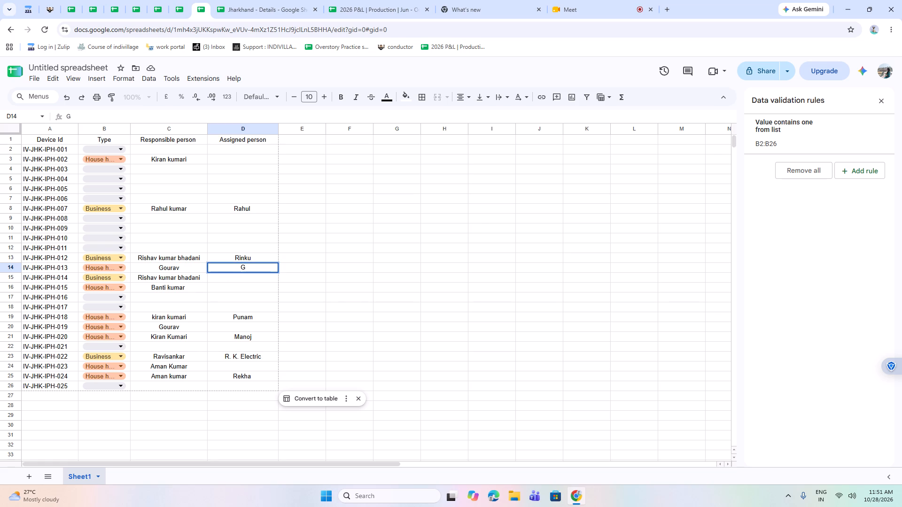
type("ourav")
left_click(253, 330)
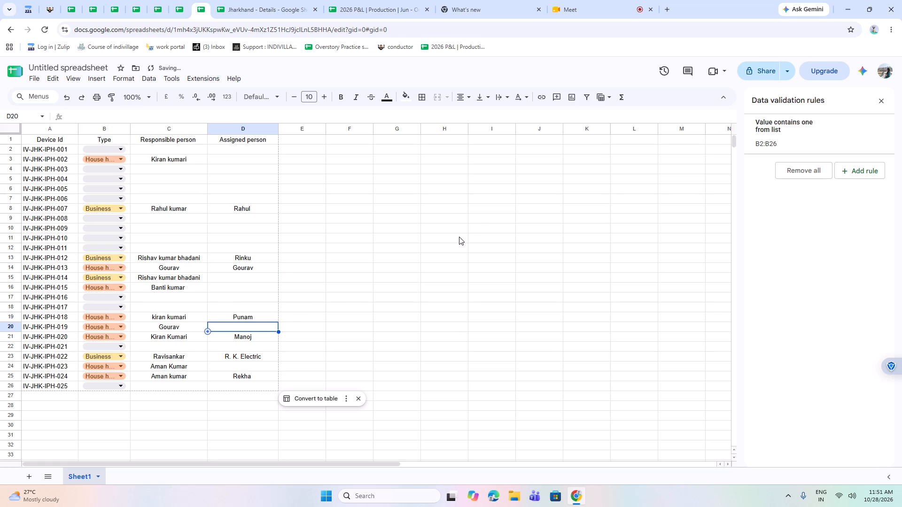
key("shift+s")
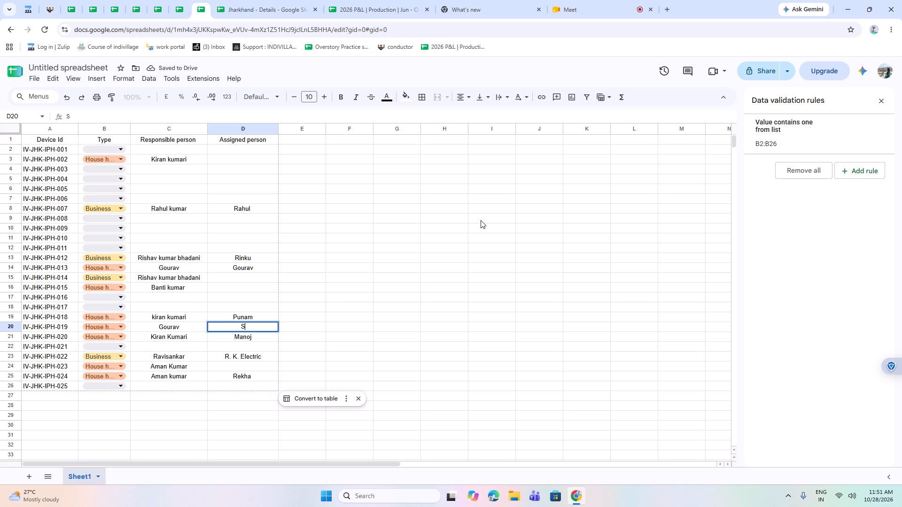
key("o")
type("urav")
left_click(309, 327)
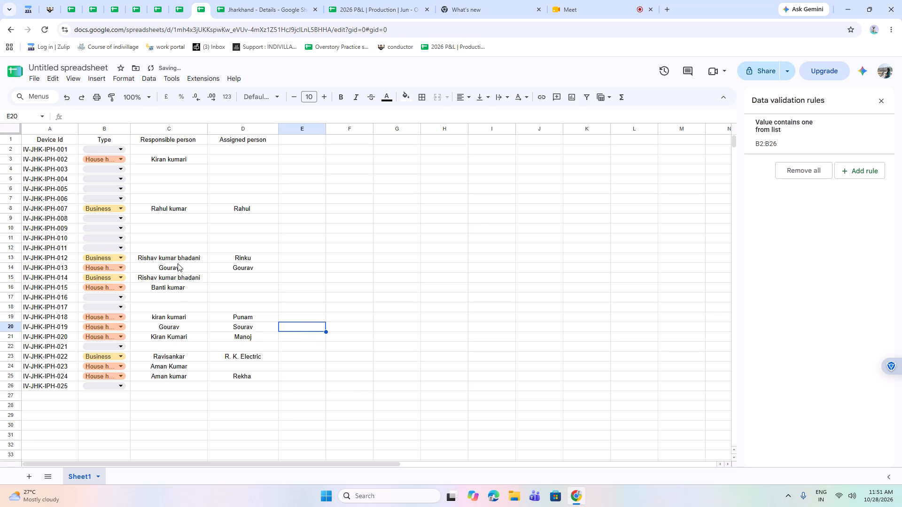
Add Gourav's surname in lowercase to the responsible person entries in C14 and C20.
double_click(182, 269)
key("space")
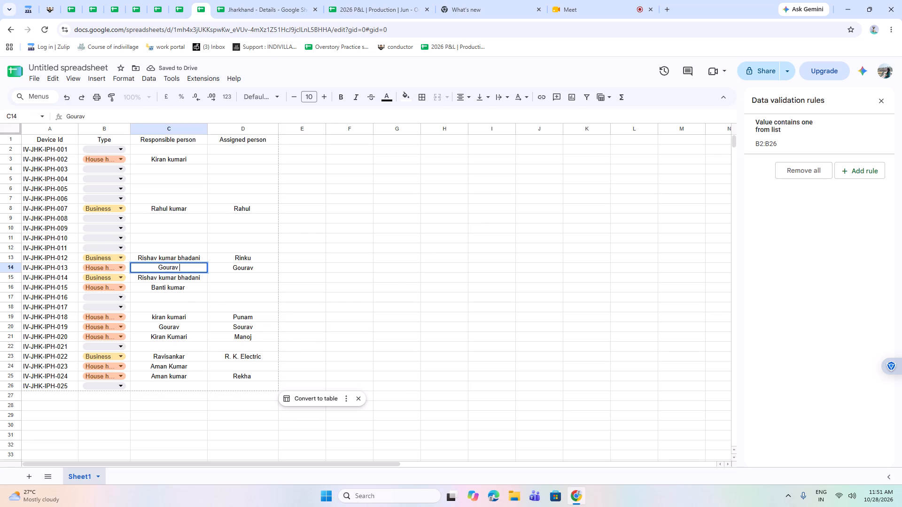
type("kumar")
double_click(193, 326)
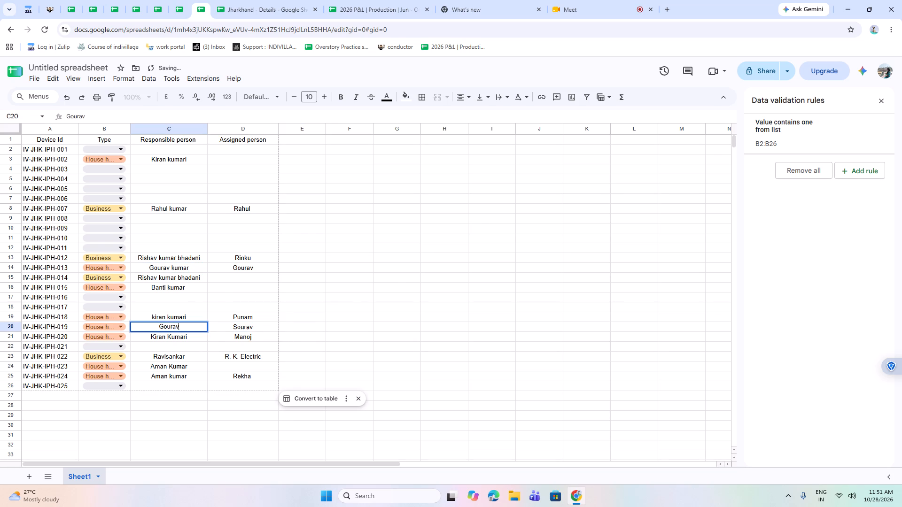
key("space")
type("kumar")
left_click(257, 269)
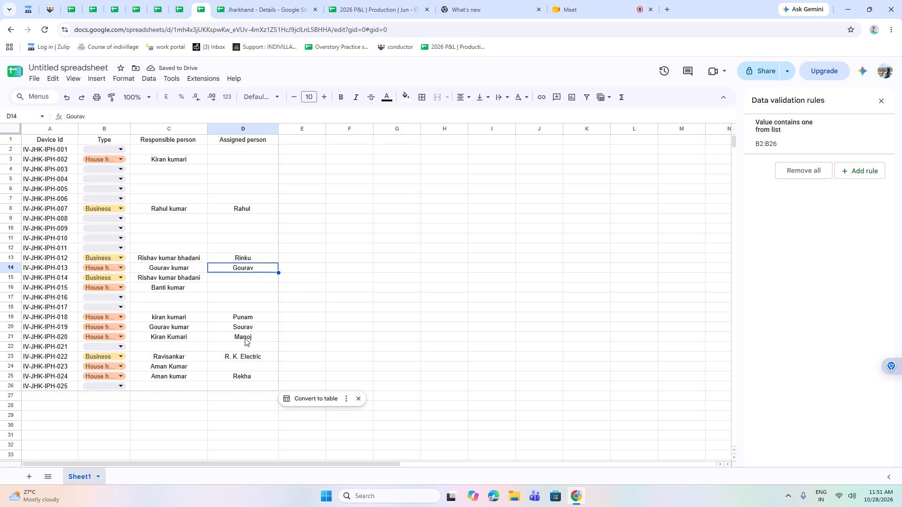
Replace the surname of the responsible person for device IV-JHK-IPH-007 in C8 with the correct lowercase surname.
double_click(179, 206)
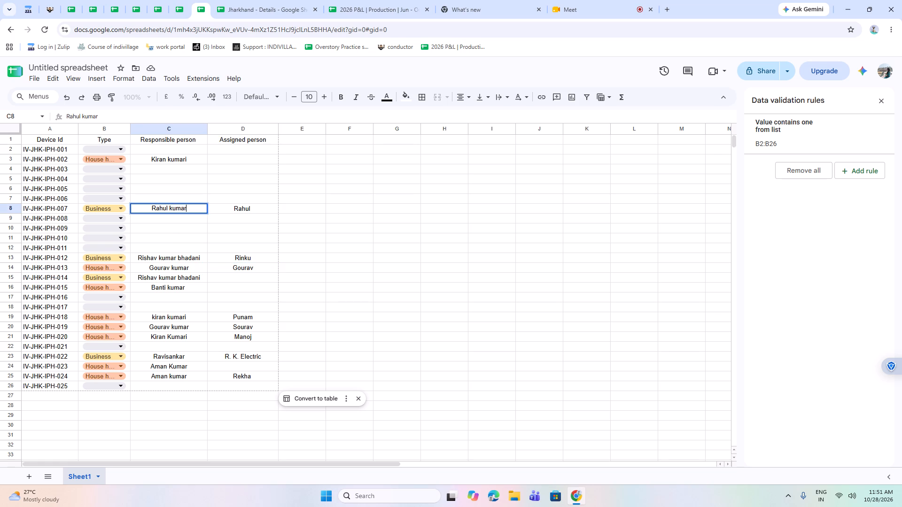
key("BackSpace")
key("BackSpace")
key("BackSpace")
key("BackSpace")
key("BackSpace")
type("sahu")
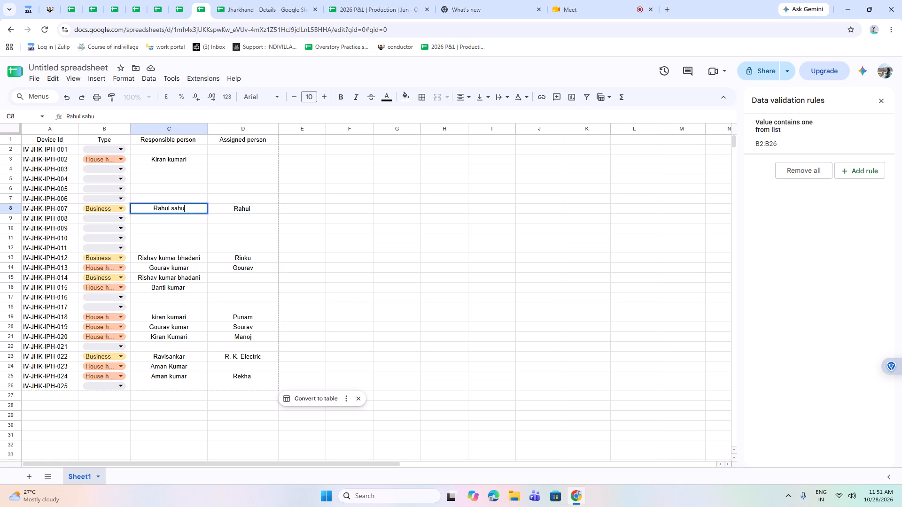
Add the same lowercase surname to the assigned person for device IV-JHK-IPH-007 in D8, separated by a single space.
double_click(251, 206)
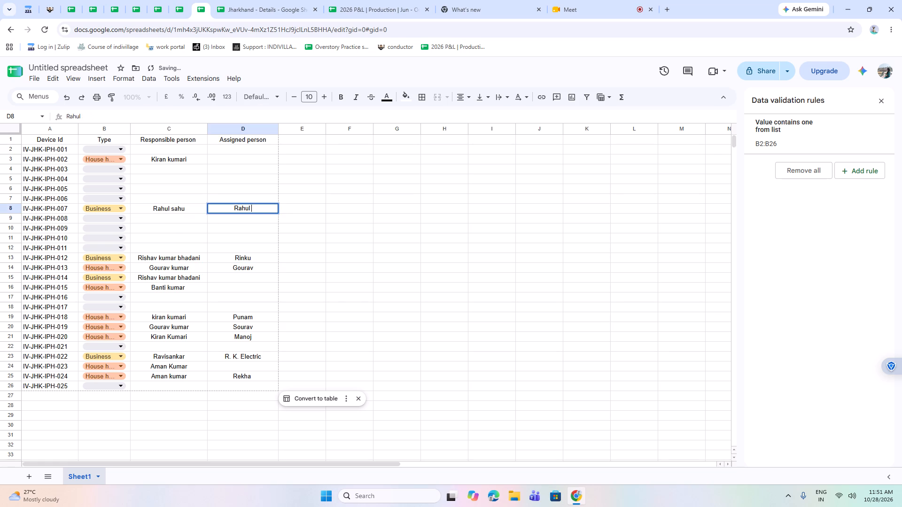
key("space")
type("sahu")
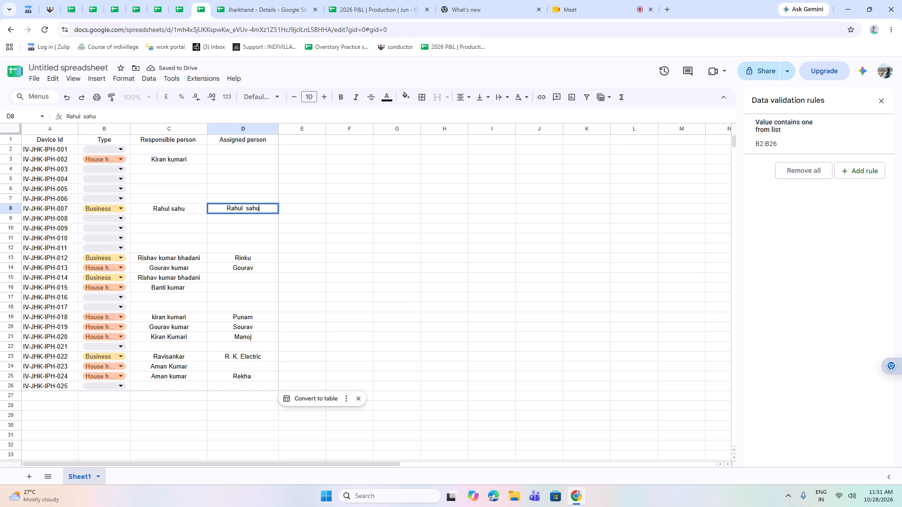
left_click(247, 207)
key("BackSpace")
left_click(245, 237)
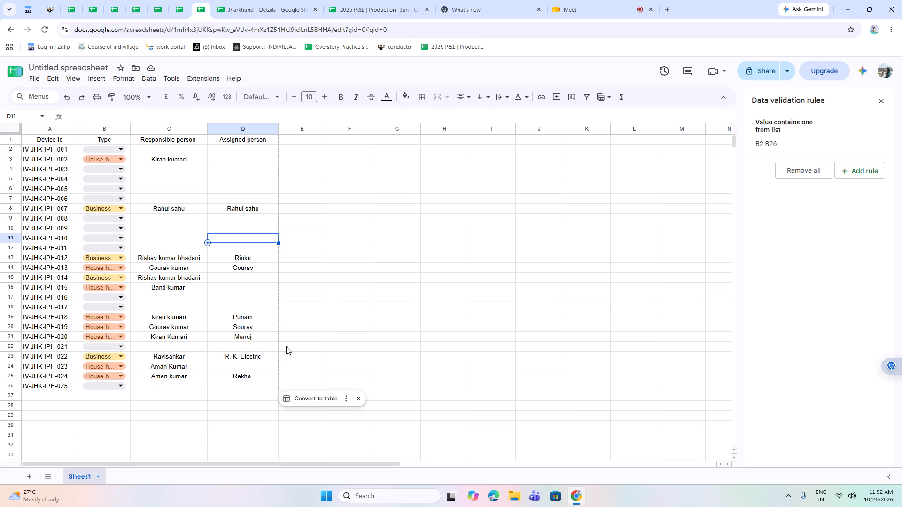
For device IV-JHK-IPH-001, set the type in B2 to Business and enter Mahi Furniture as assigned person in D2.
left_click(116, 147)
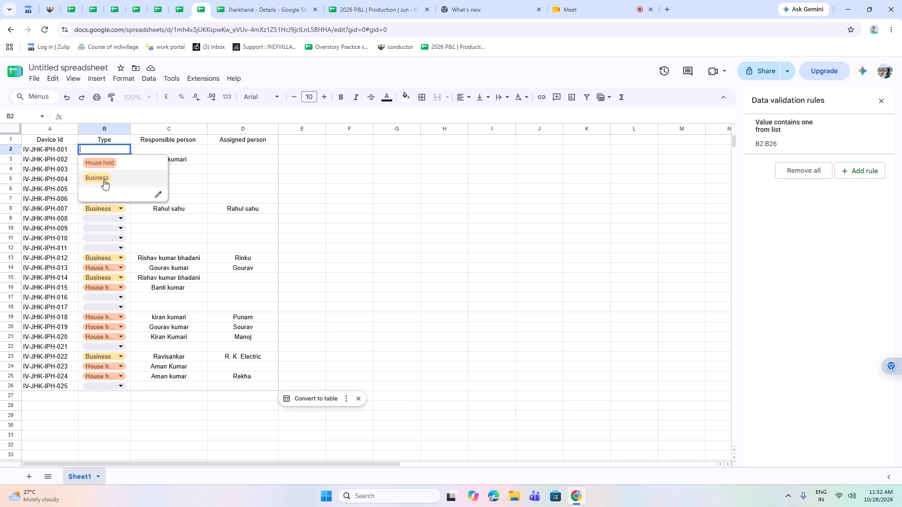
left_click(103, 180)
left_click(228, 146)
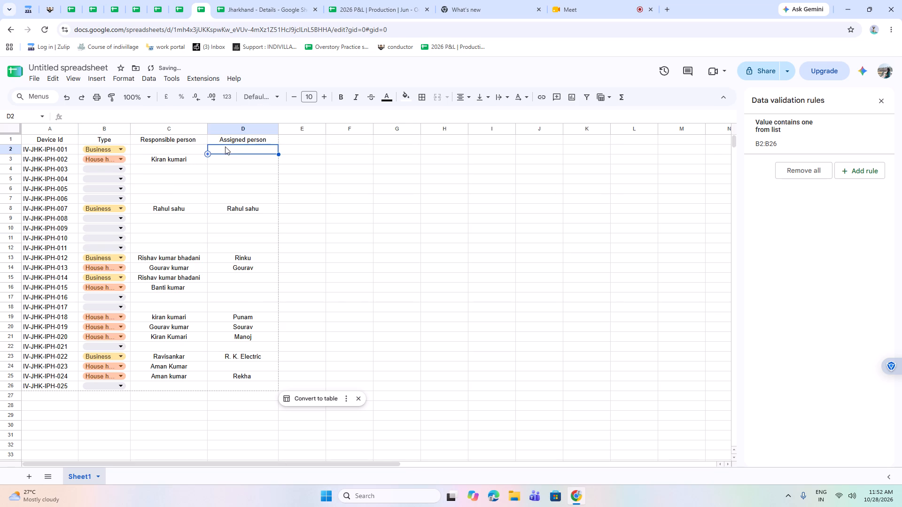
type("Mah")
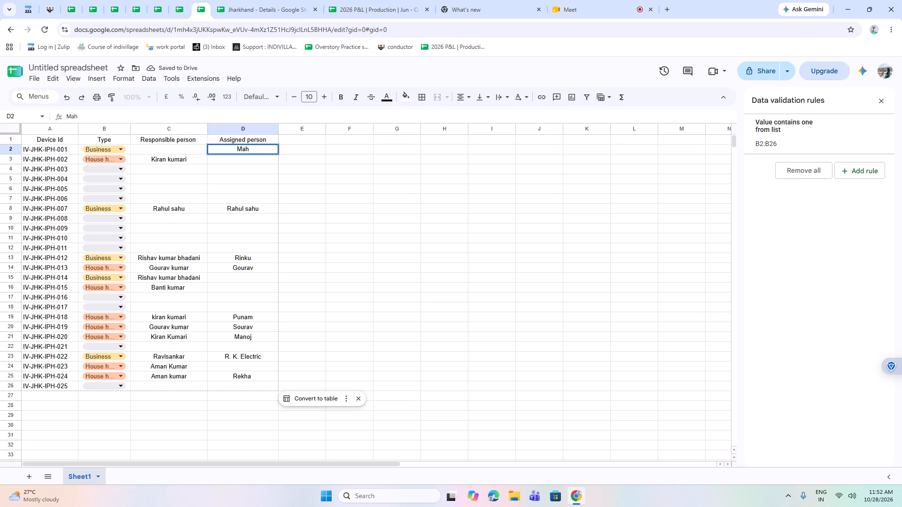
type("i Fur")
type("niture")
left_click(257, 165)
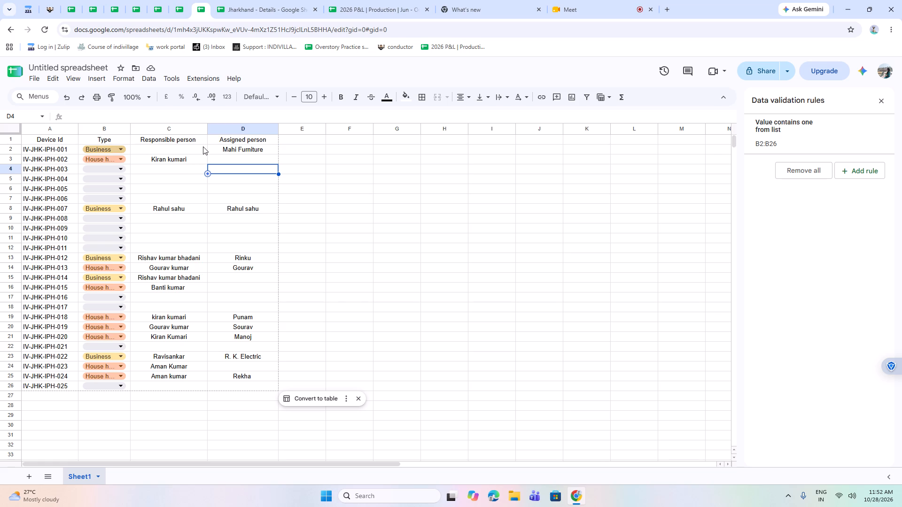
Enter Amit with his capitalised surname as the responsible person for device IV-JHK-IPH-001 in C2.
left_click(203, 146)
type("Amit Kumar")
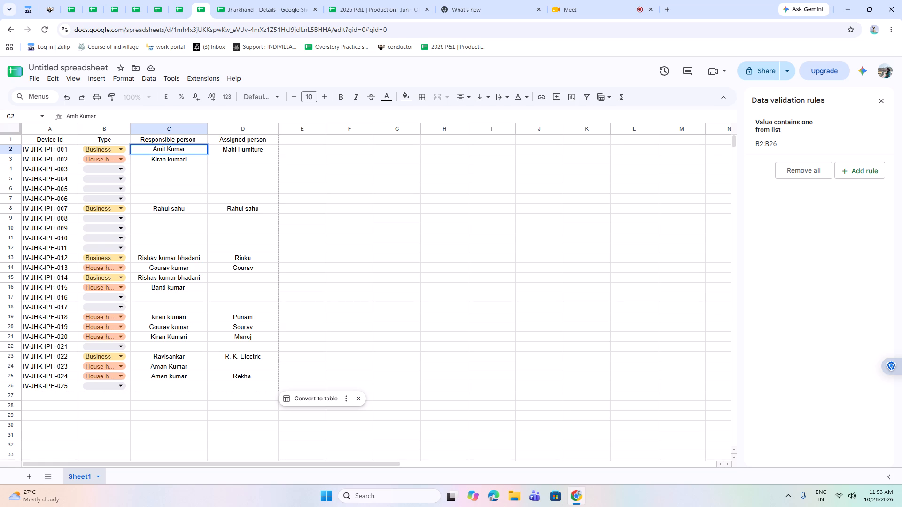
left_click(186, 166)
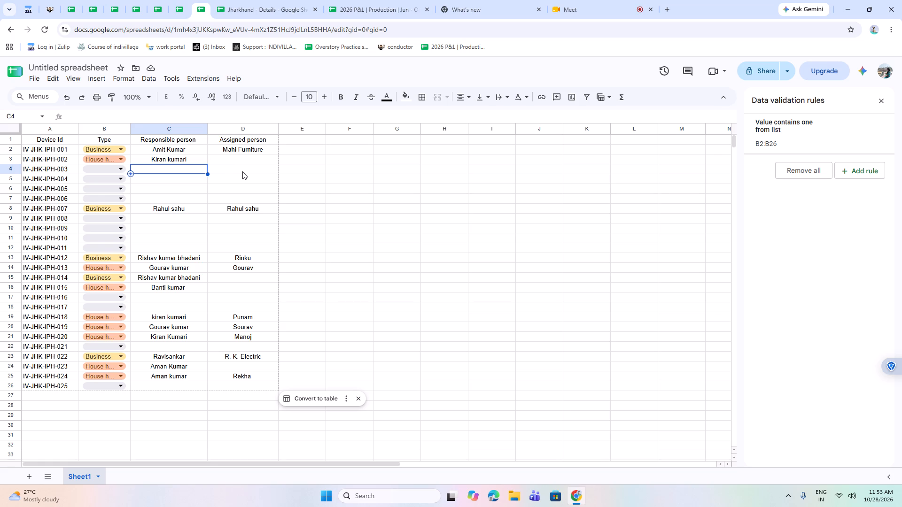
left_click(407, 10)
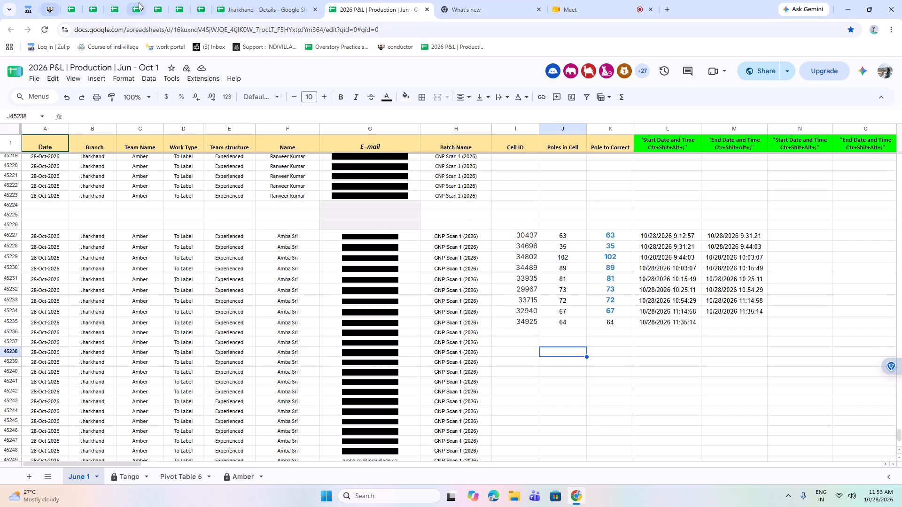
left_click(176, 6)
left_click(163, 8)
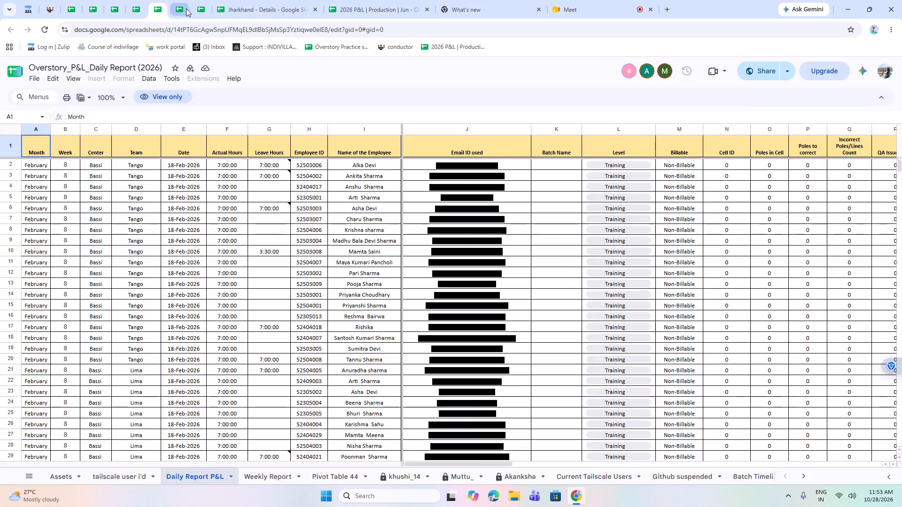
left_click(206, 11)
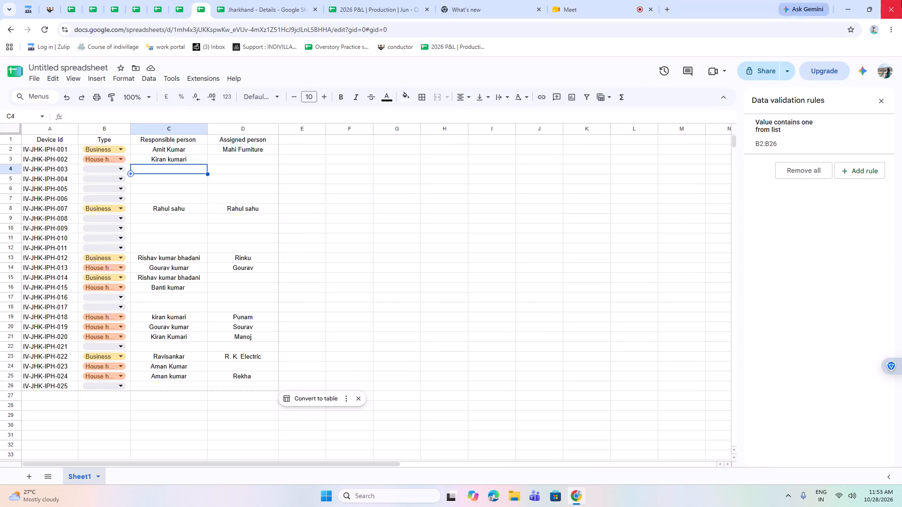
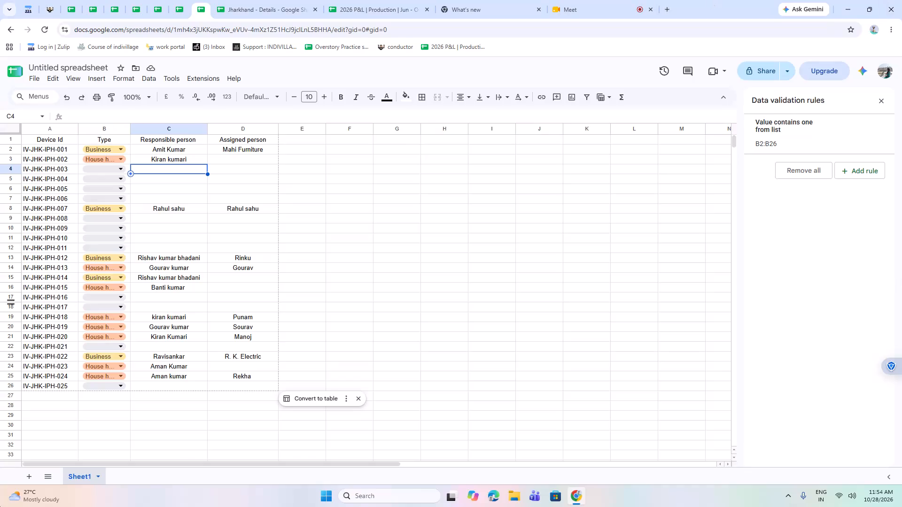
Create a filter view over the whole sheet and filter the Type column to show only (Blanks).
left_click(8, 131)
left_click(605, 97)
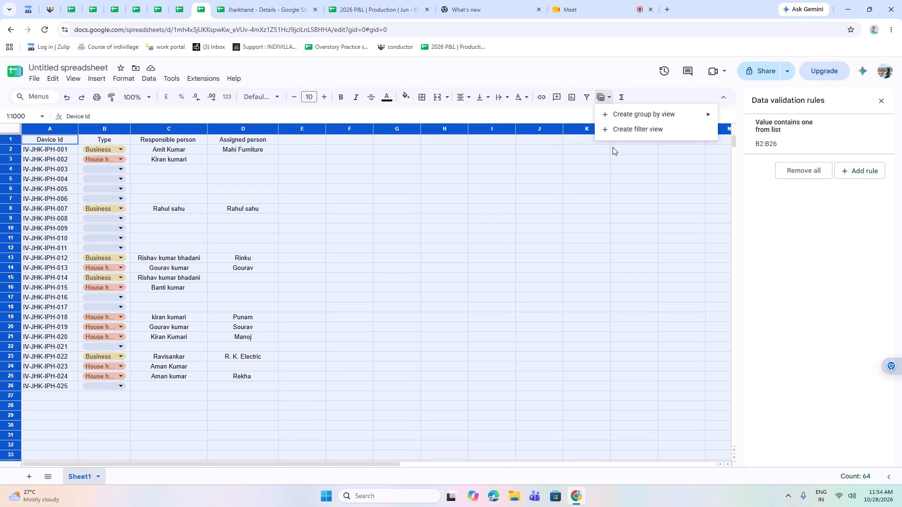
left_click(641, 130)
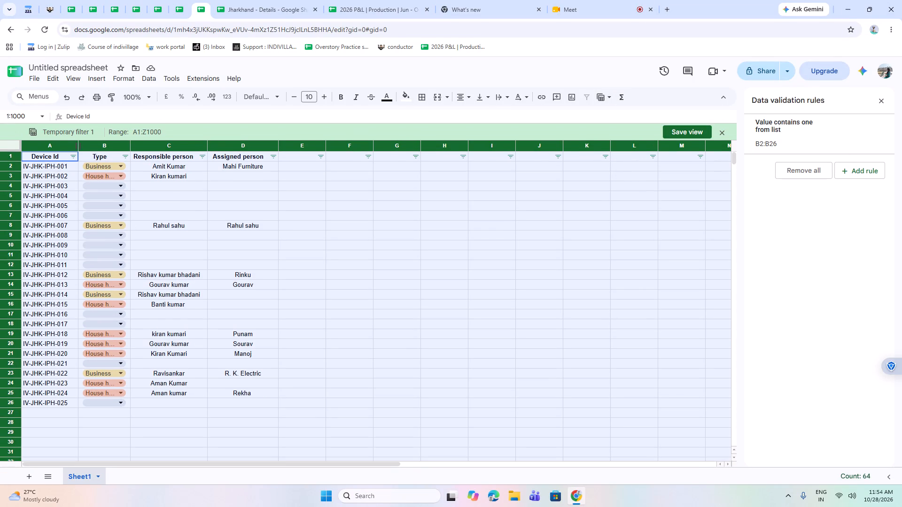
left_click(124, 148)
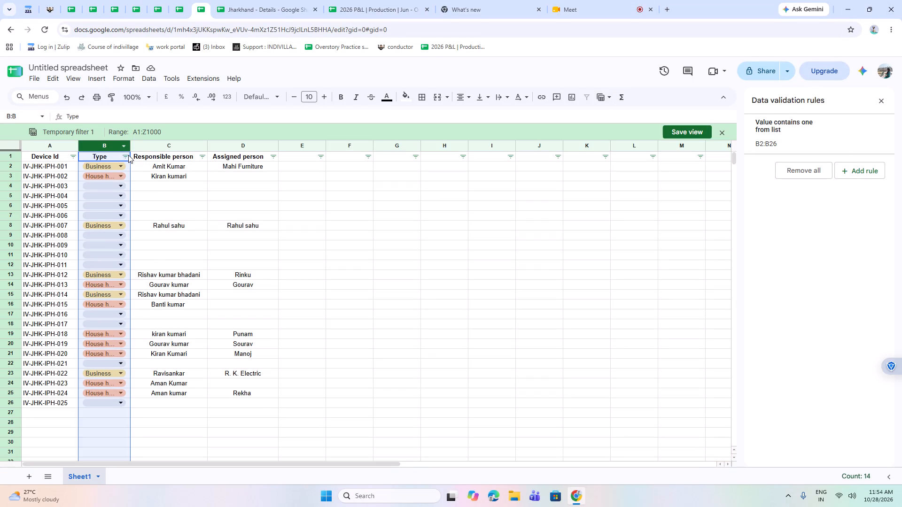
left_click(128, 155)
left_click(175, 273)
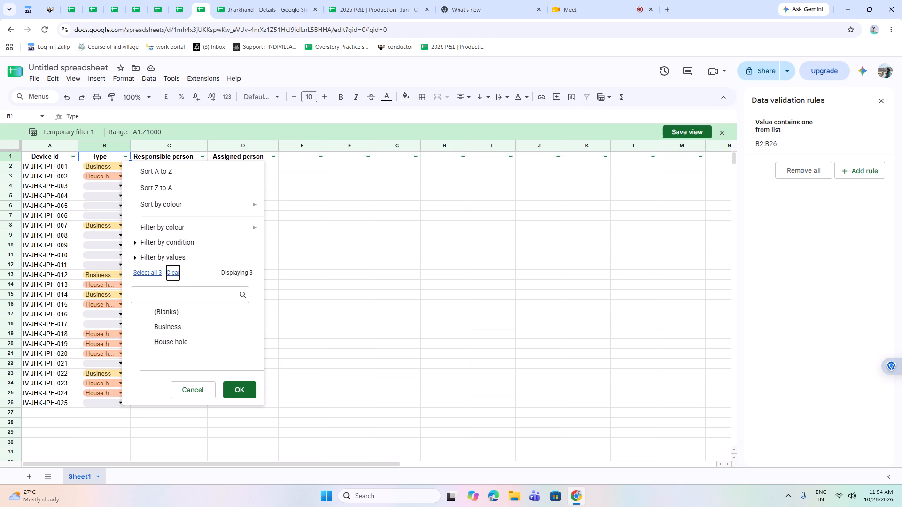
left_click(177, 317)
left_click(248, 389)
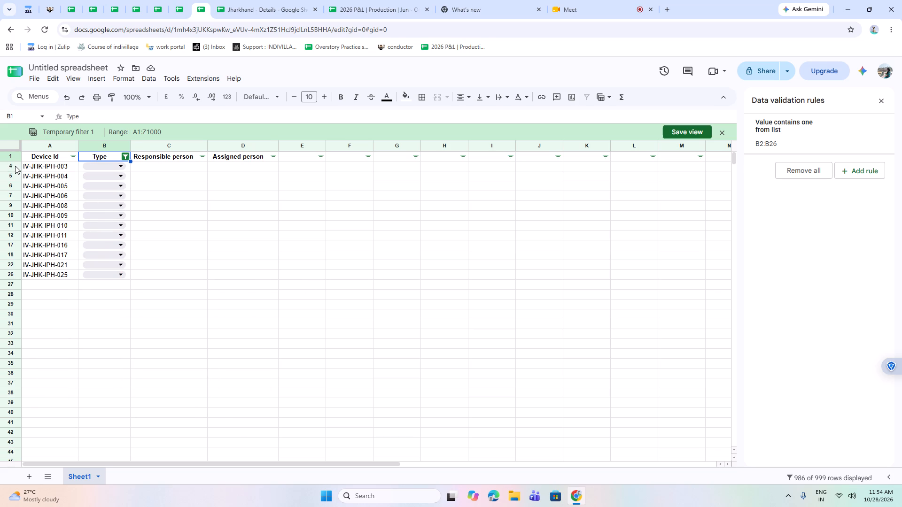
Select the filtered rows from IV-JHK-IPH-003 through IV-JHK-IPH-025 to check how many devices have no type, then clear the selection.
left_click_drag(15, 166, 19, 277)
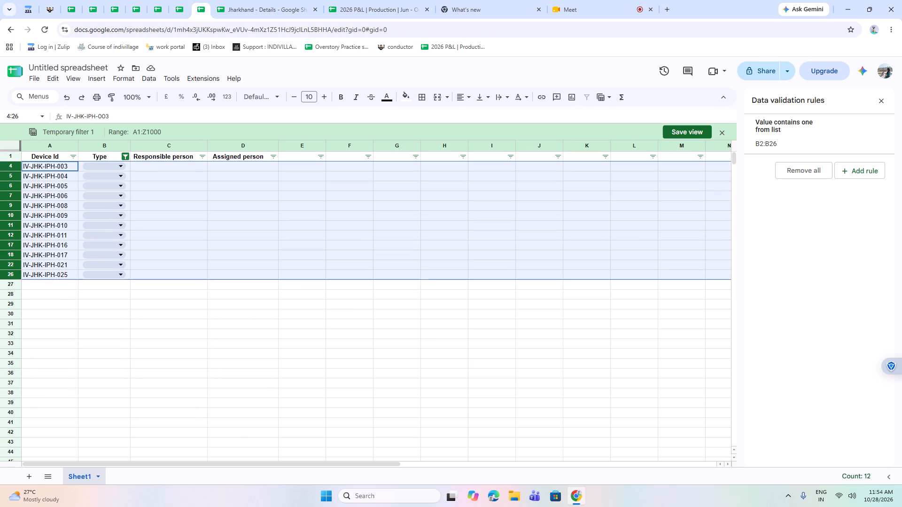
left_click(131, 350)
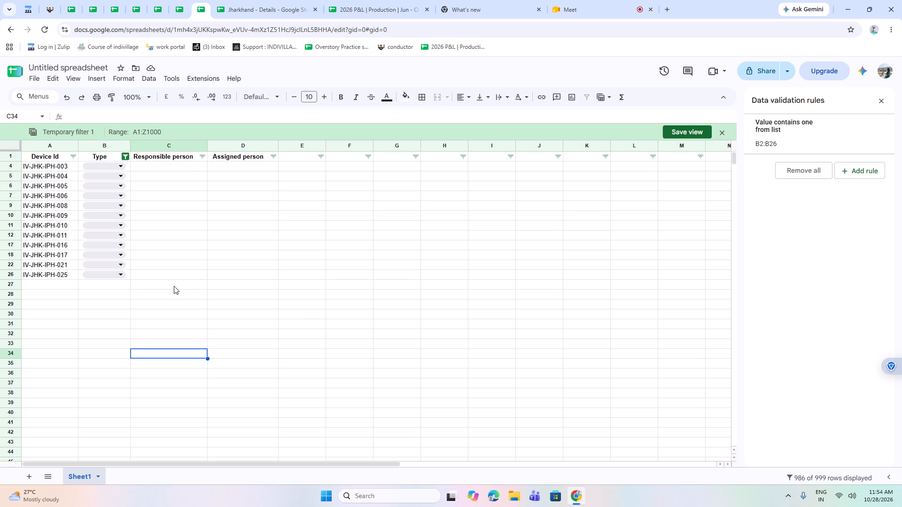
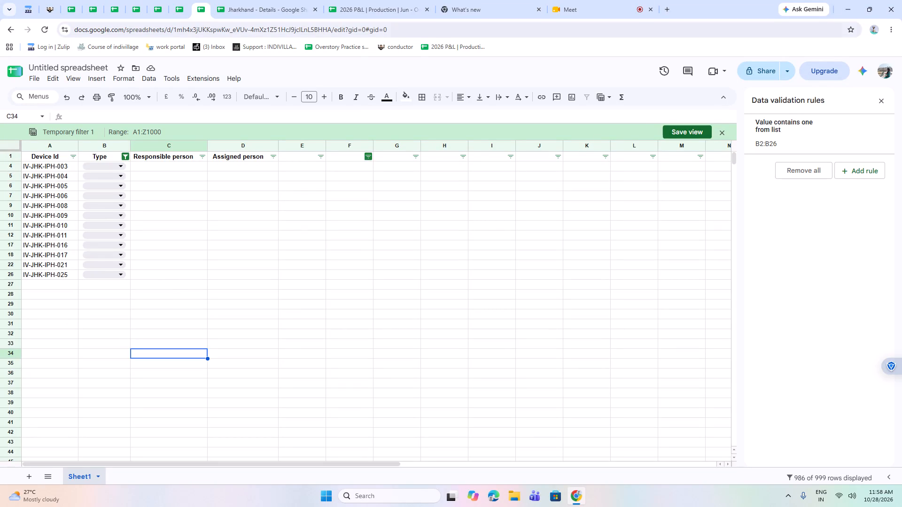
Close the temporary filter view on the device sheet without saving it.
left_click(723, 140)
left_click(722, 135)
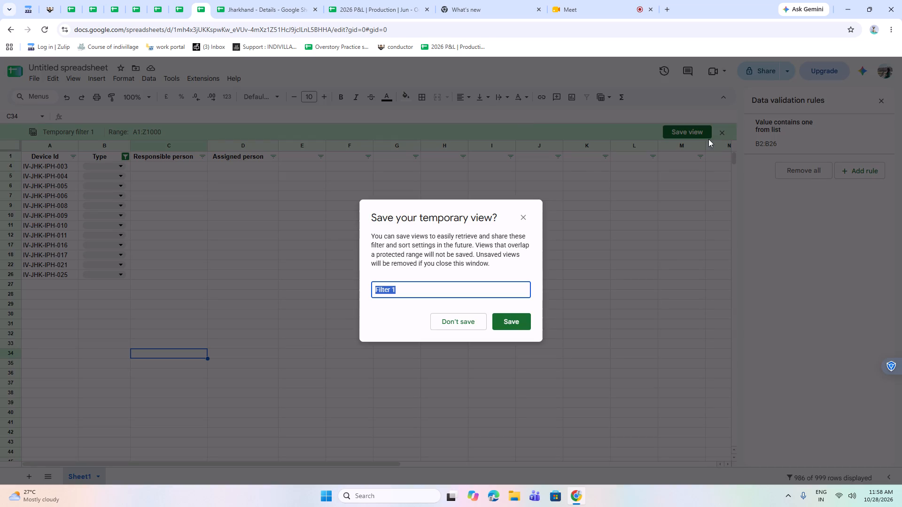
left_click(448, 325)
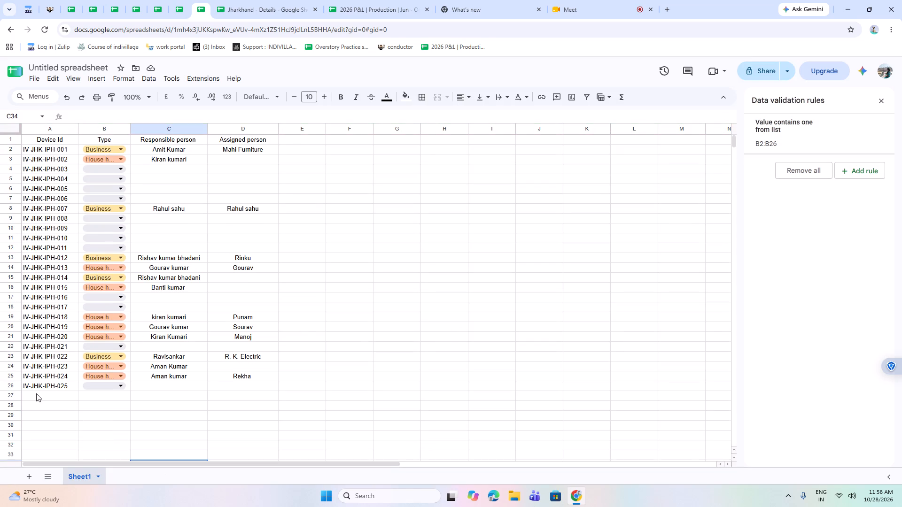
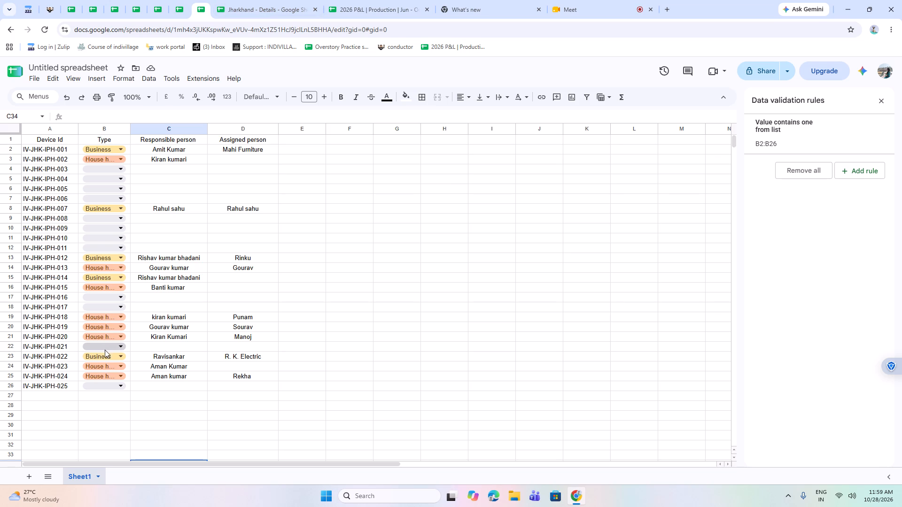
Fill in device IV-JHK-IPH-025 with type Business, responsible person Anshumaan and assigned person varsha.
left_click(104, 389)
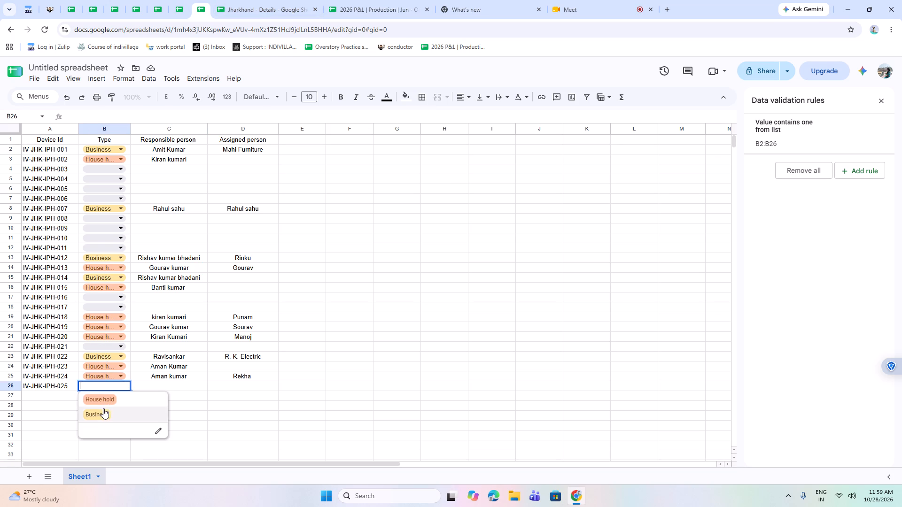
left_click(102, 410)
left_click(148, 390)
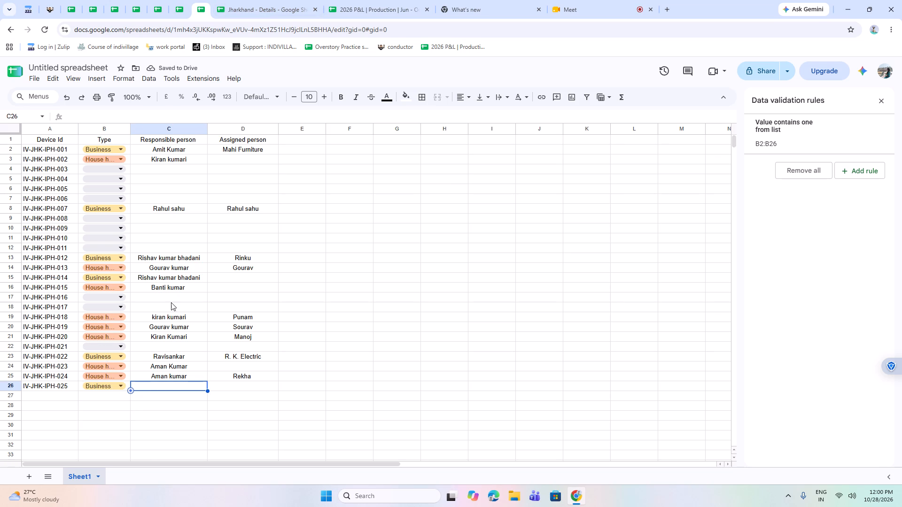
left_click(218, 386)
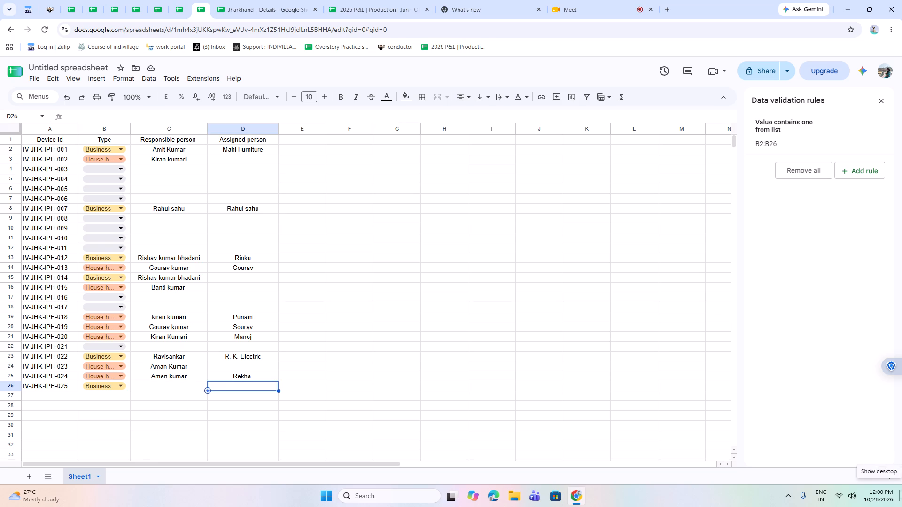
left_click(151, 386)
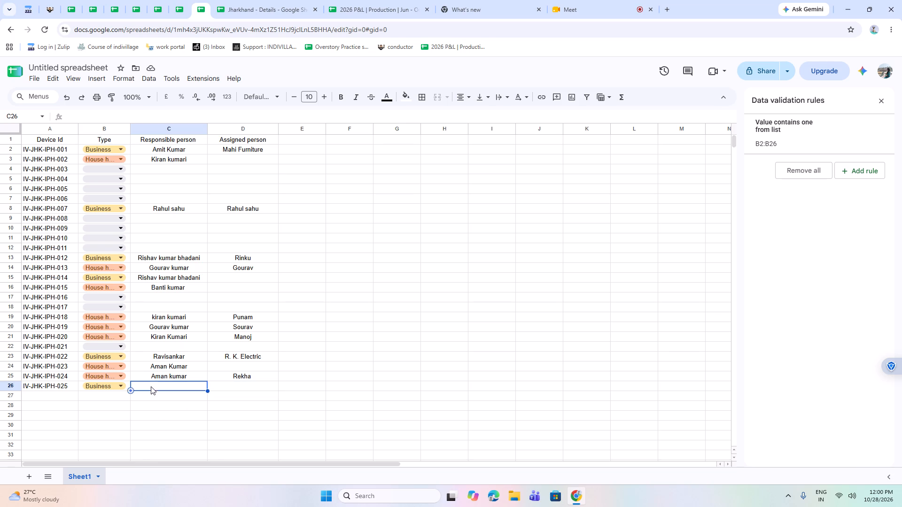
type("An")
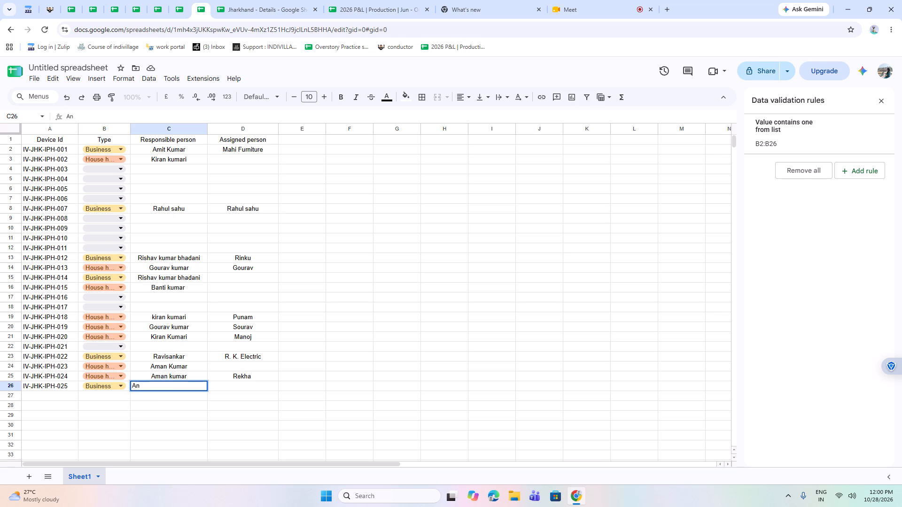
type("shuma")
key("BackSpace")
key("n")
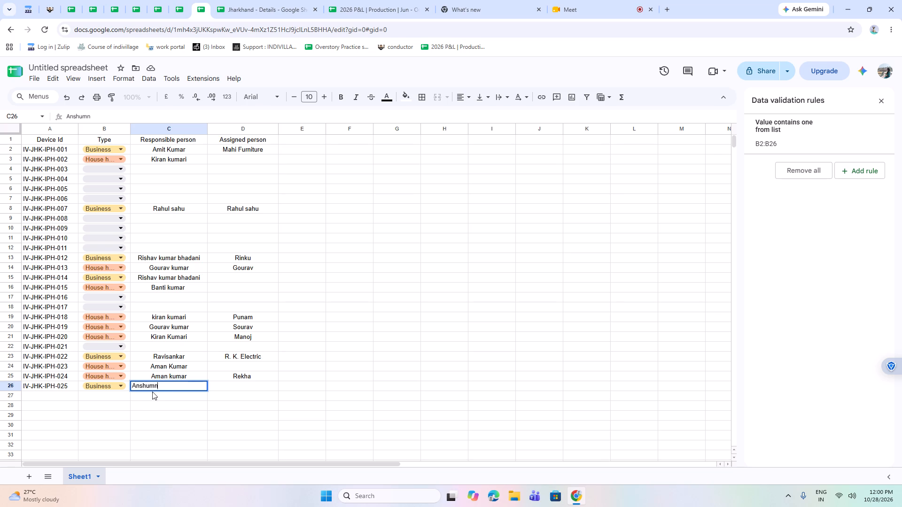
left_click(154, 388)
type("aa")
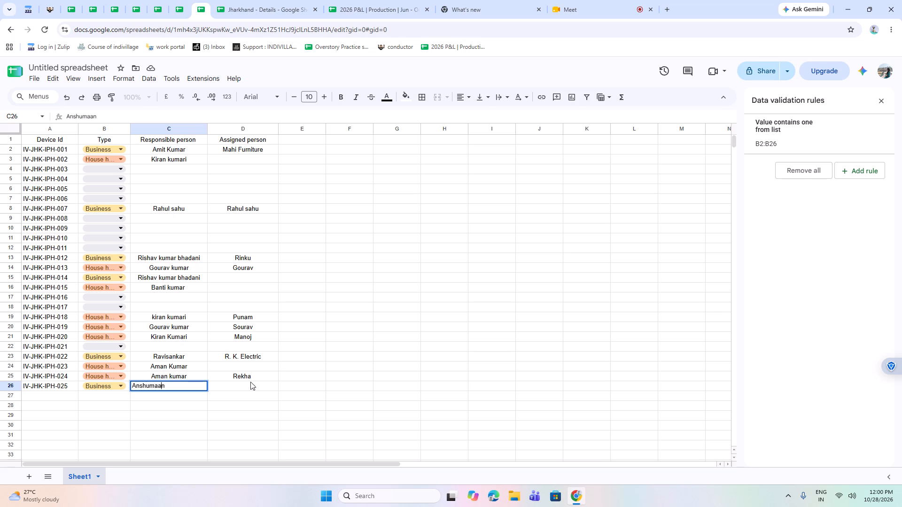
left_click(241, 385)
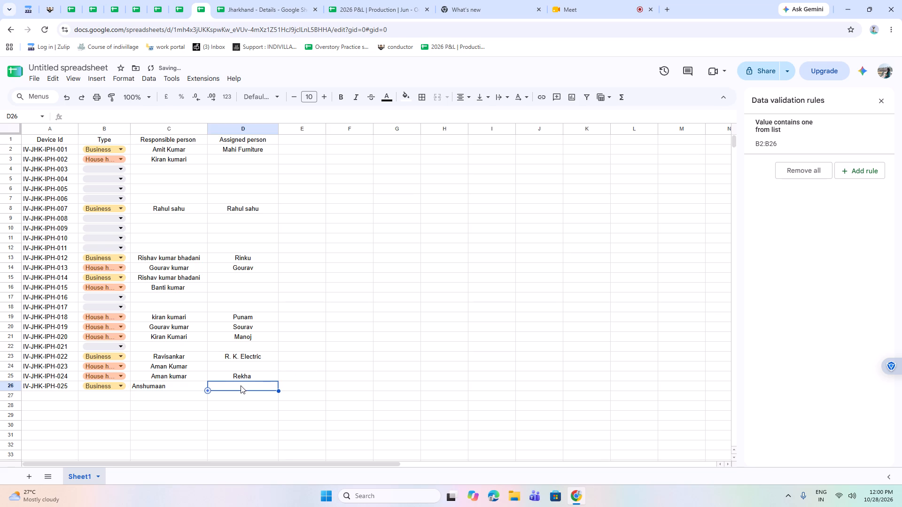
type("varsha")
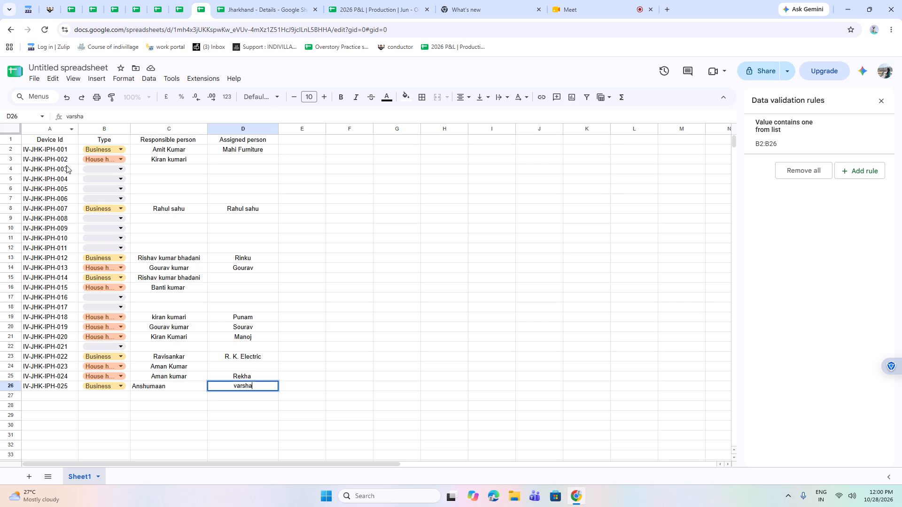
Enter Maa tara hardware as the assigned person for device IV-JHK-IPH-004.
left_click(109, 176)
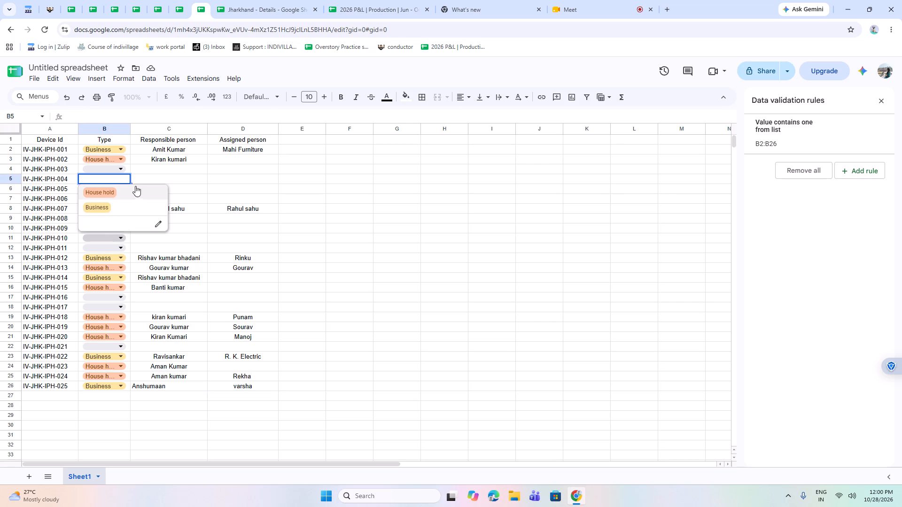
left_click(228, 178)
type("maa tara hardware")
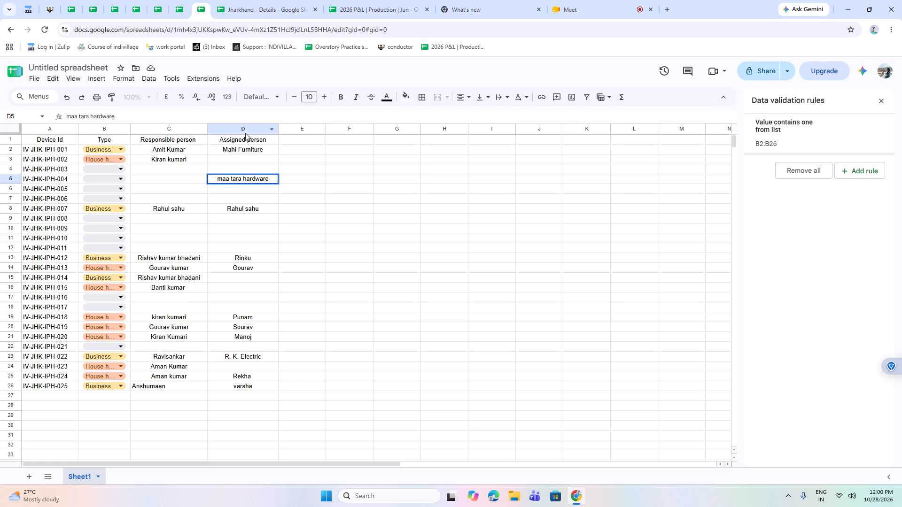
left_click(223, 176)
key("BackSpace")
key("shift+m")
left_click(268, 198)
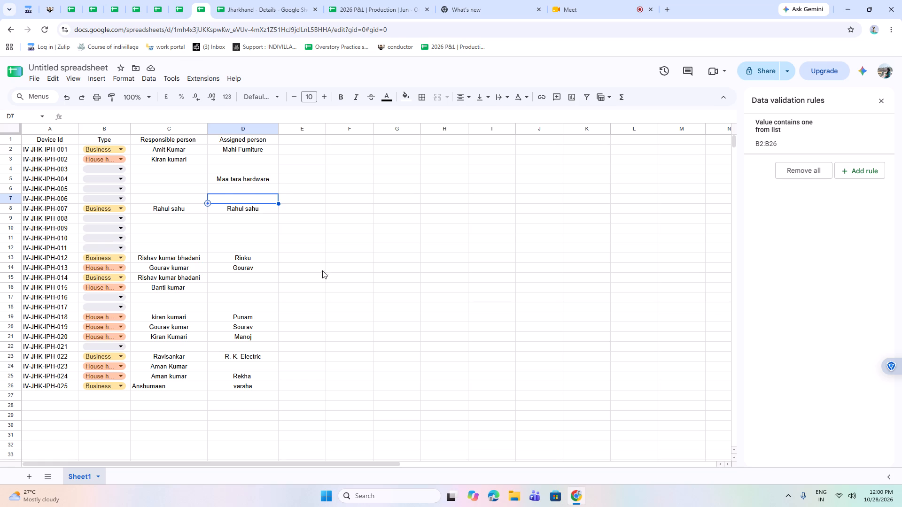
Set the type of device IV-JHK-IPH-004 to Business.
left_click(102, 179)
left_click(106, 208)
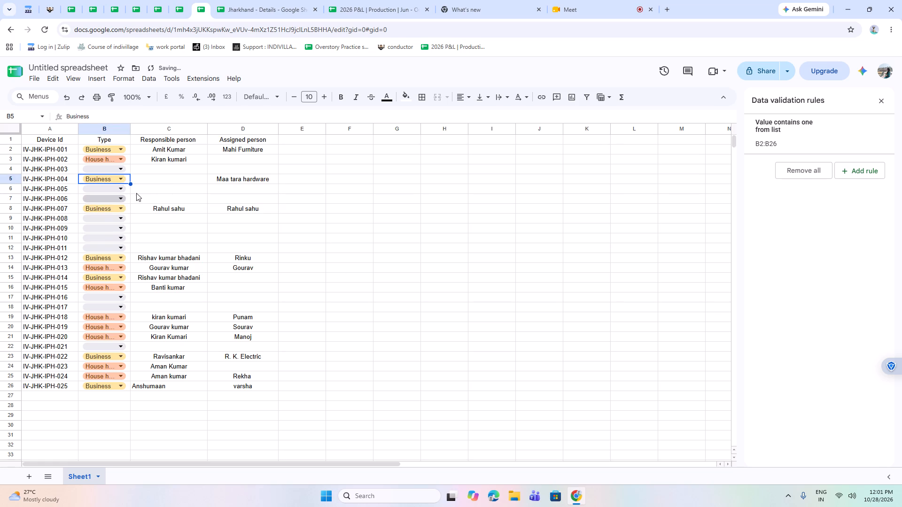
left_click(161, 180)
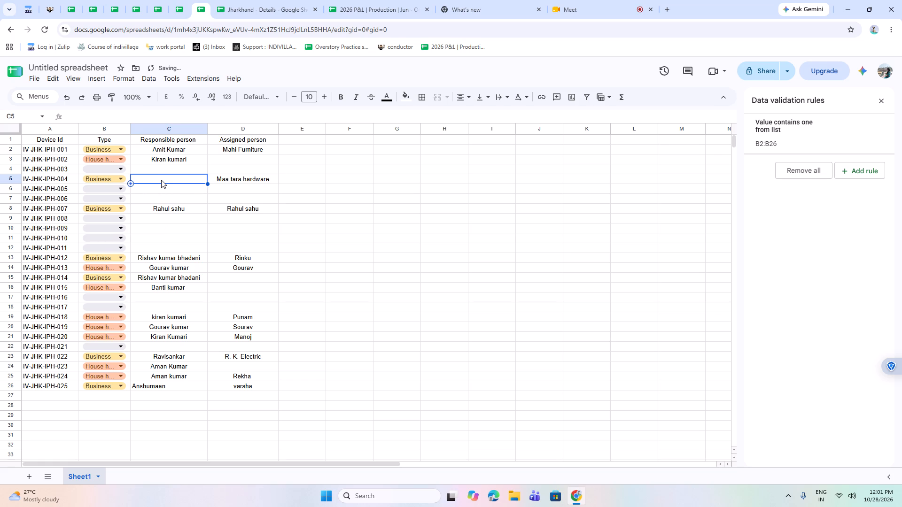
Correct the capitalisation of the assigned person for device IV-JHK-IPH-004 to Maa Tara Hardware.
double_click(234, 180)
left_click(232, 175)
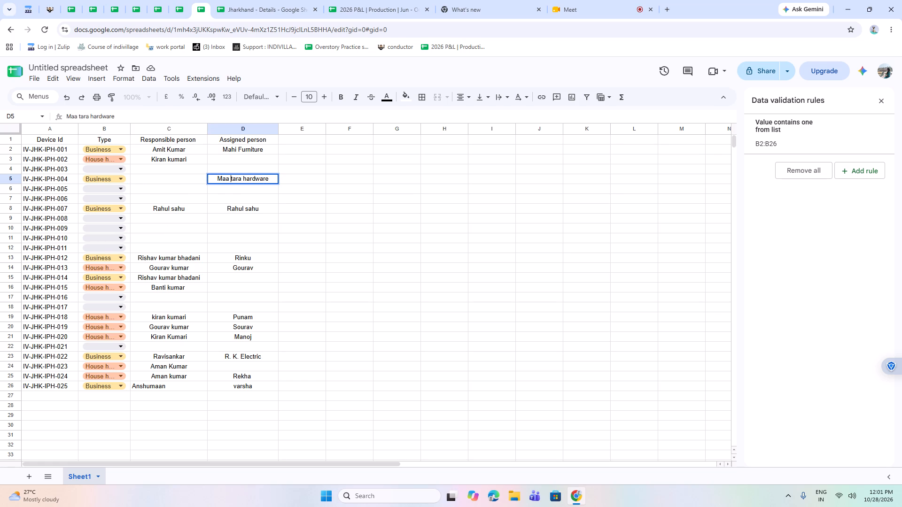
left_click(232, 178)
key("BackSpace")
key("shift+t")
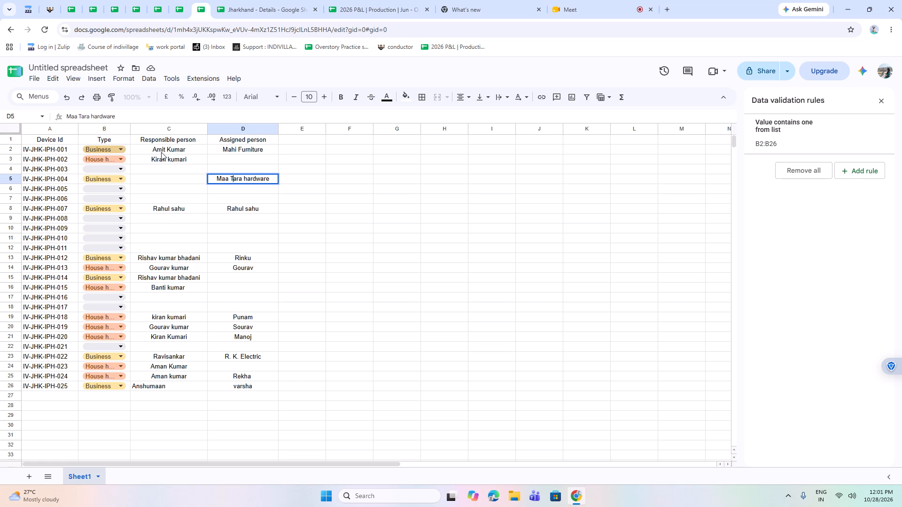
left_click(247, 178)
key("BackSpace")
key("shift+h")
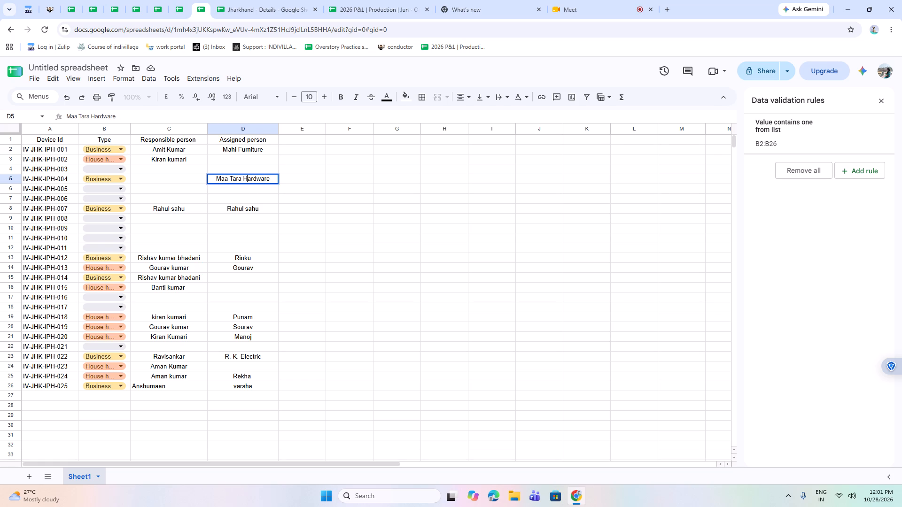
left_click(266, 195)
left_click(257, 187)
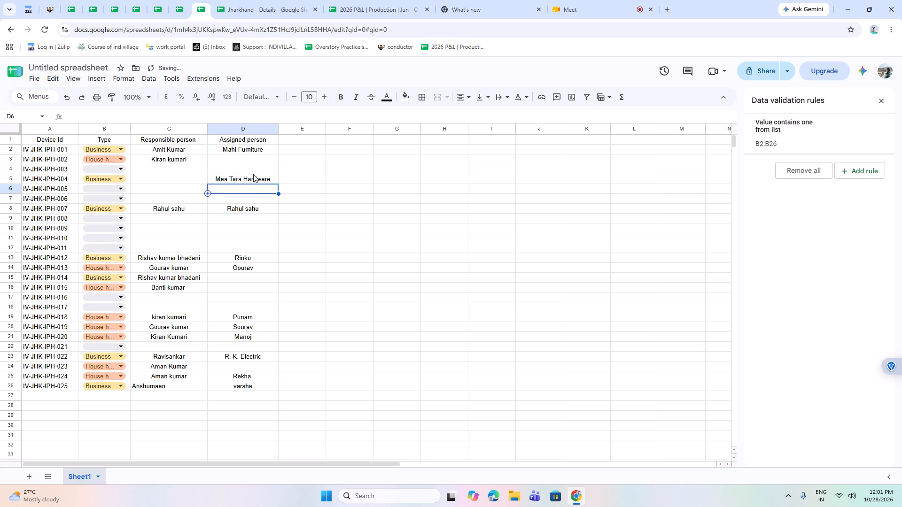
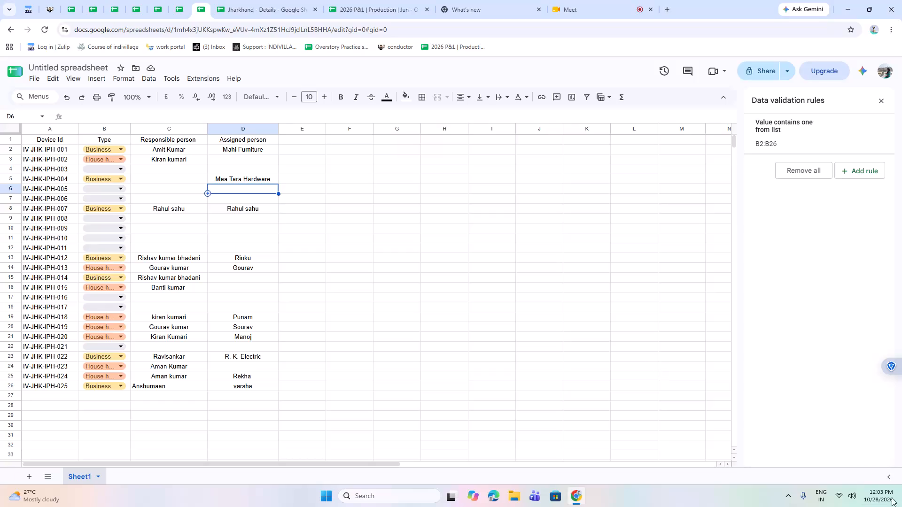
Set the type of device IV-JHK-IPH-009 to Business.
left_click(100, 232)
left_click(103, 257)
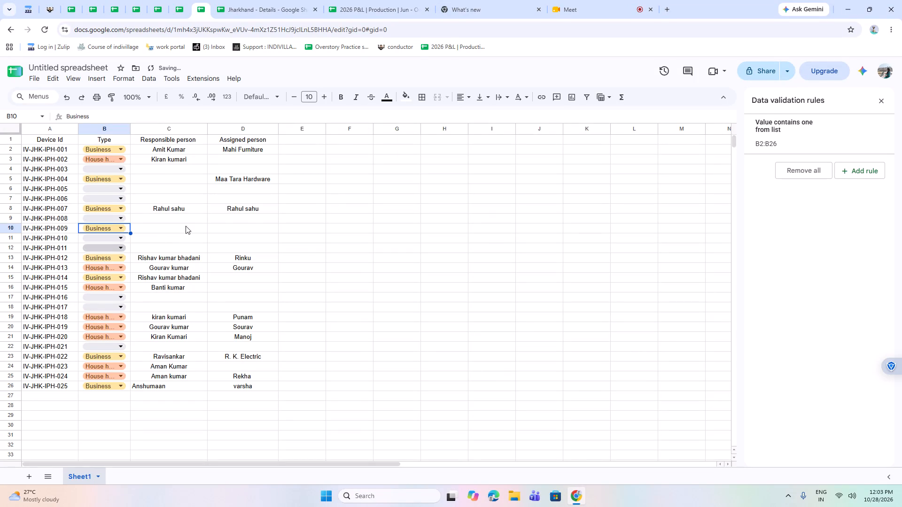
Enter Tinku Family Resturant as the assigned person for device IV-JHK-IPH-009.
left_click(225, 229)
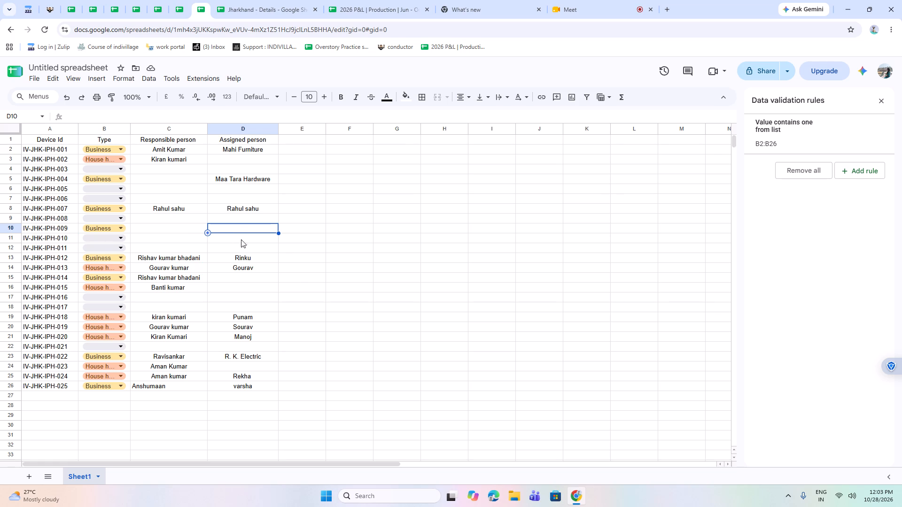
left_click(240, 229)
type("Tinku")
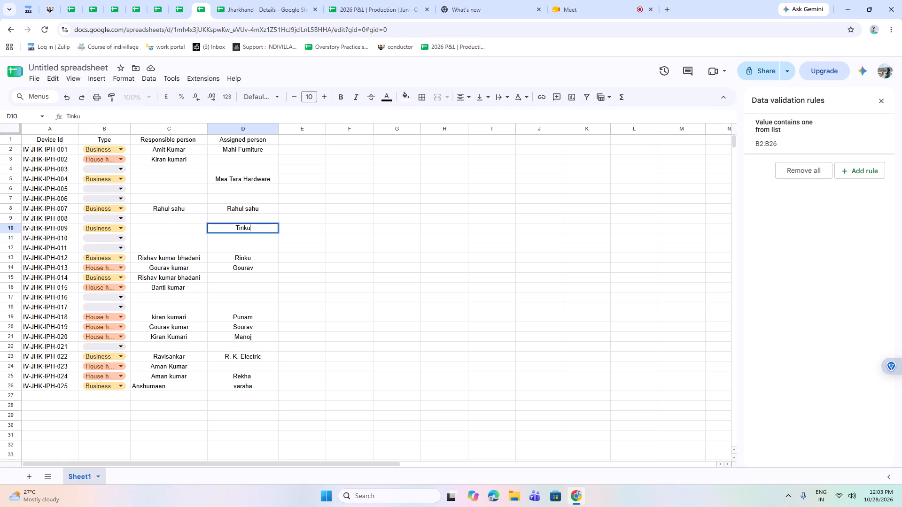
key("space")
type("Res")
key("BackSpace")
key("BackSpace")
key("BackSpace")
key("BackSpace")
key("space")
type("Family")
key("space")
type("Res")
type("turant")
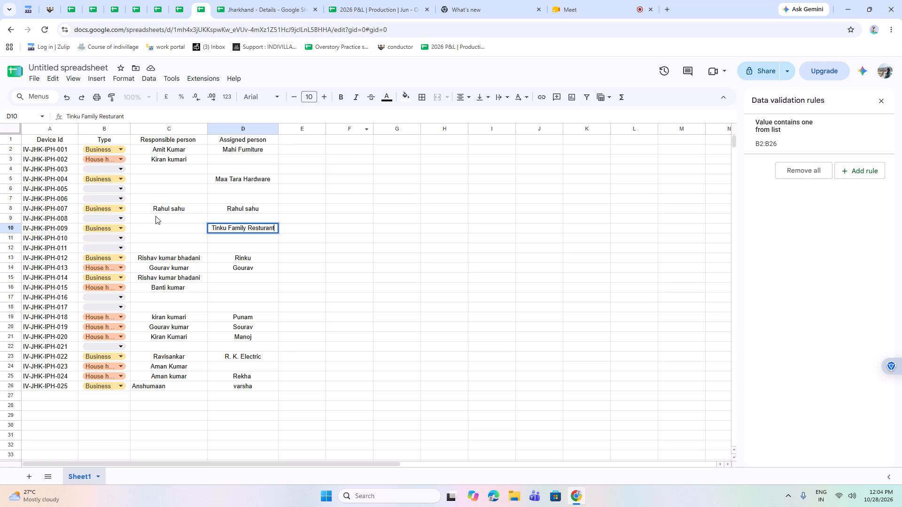
Enter the responsible person for device IV-JHK-IPH-009, the same person as for device IV-JHK-IPH-007, with both names capitalised.
left_click(164, 227)
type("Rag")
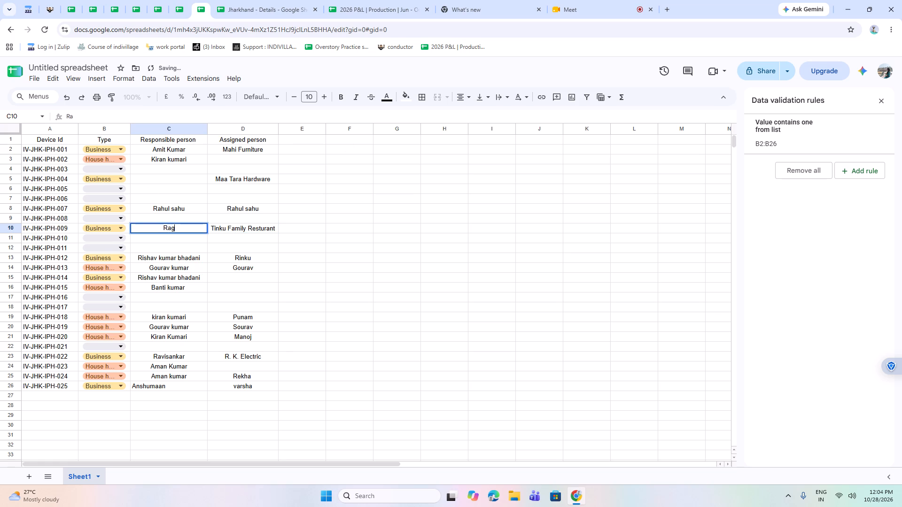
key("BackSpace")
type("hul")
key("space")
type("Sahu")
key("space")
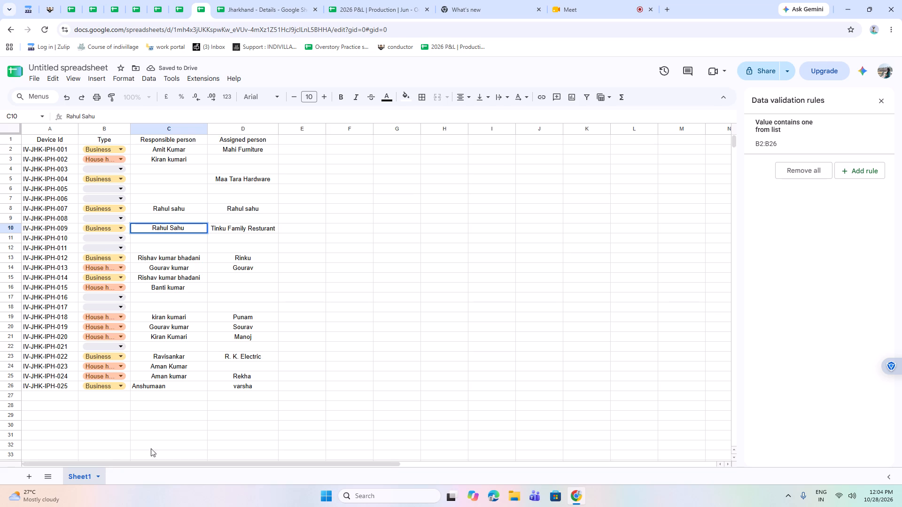
left_click(187, 238)
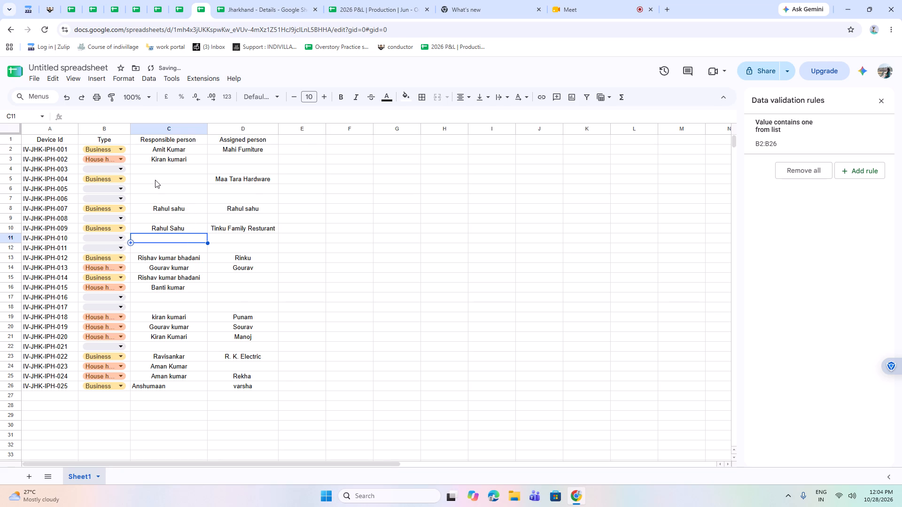
Enter the responsible person for device IV-JHK-IPH-004, using the same name as for device IV-JHK-IPH-001.
left_click(164, 177)
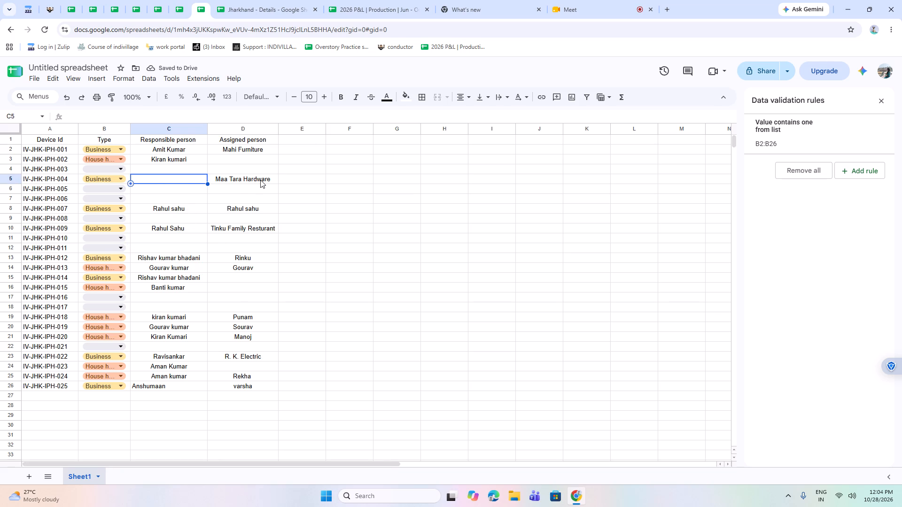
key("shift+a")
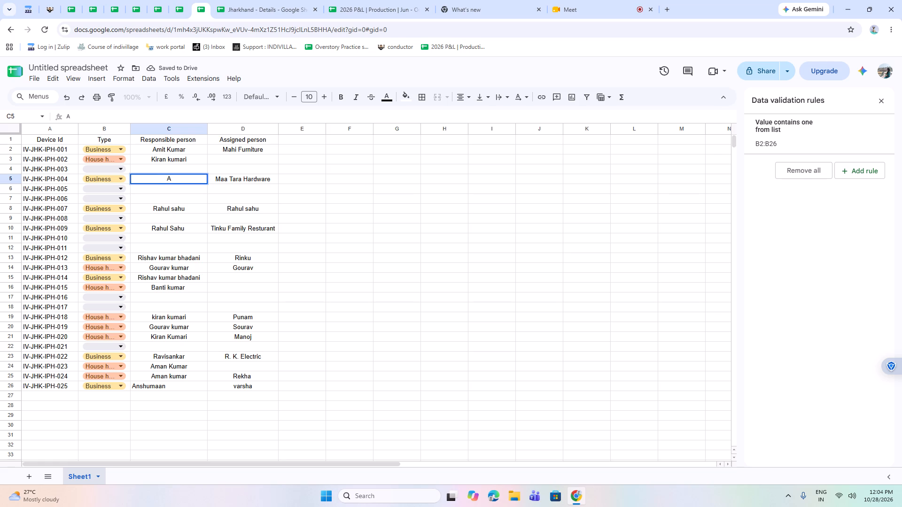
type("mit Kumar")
left_click(161, 197)
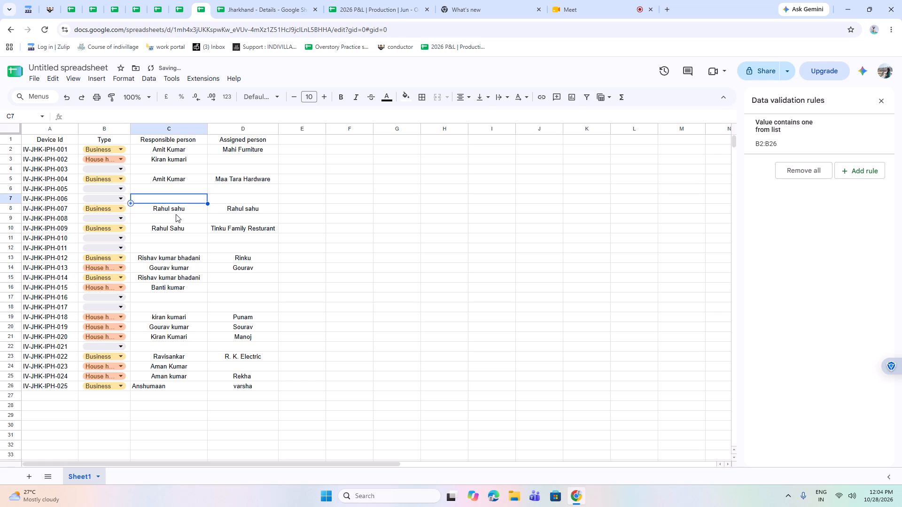
Capitalise the surname of the responsible person for device IV-JHK-IPH-007.
double_click(176, 214)
left_click(175, 211)
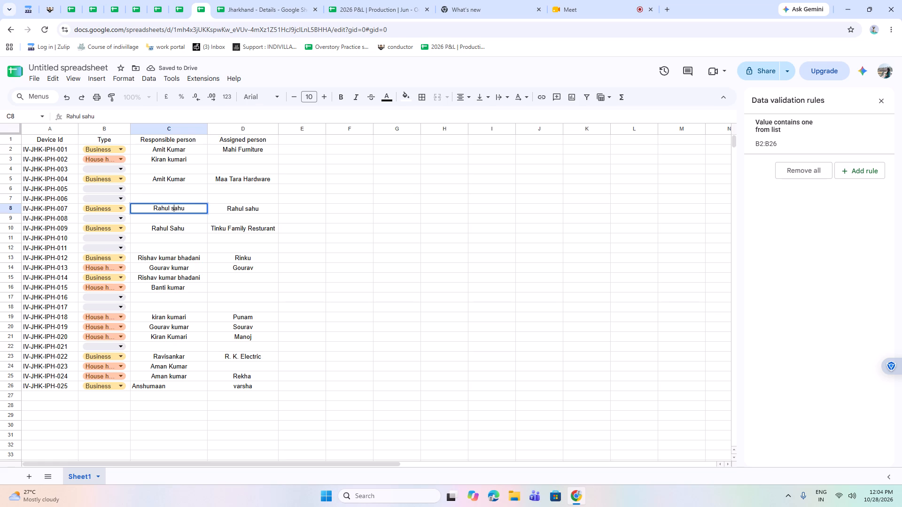
key("BackSpace")
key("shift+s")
left_click(346, 223)
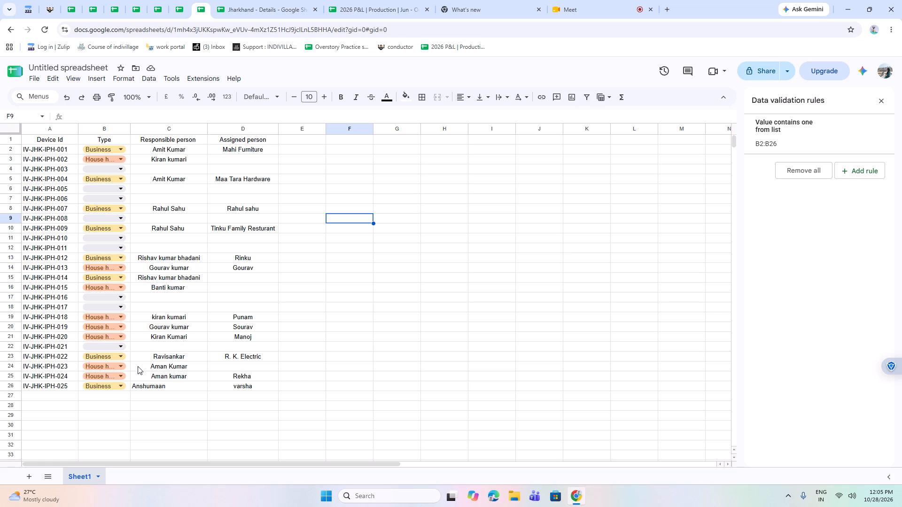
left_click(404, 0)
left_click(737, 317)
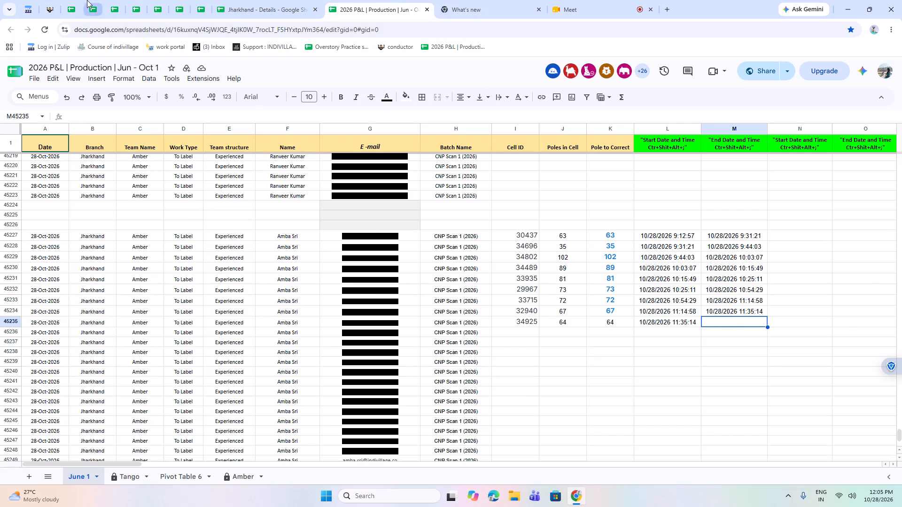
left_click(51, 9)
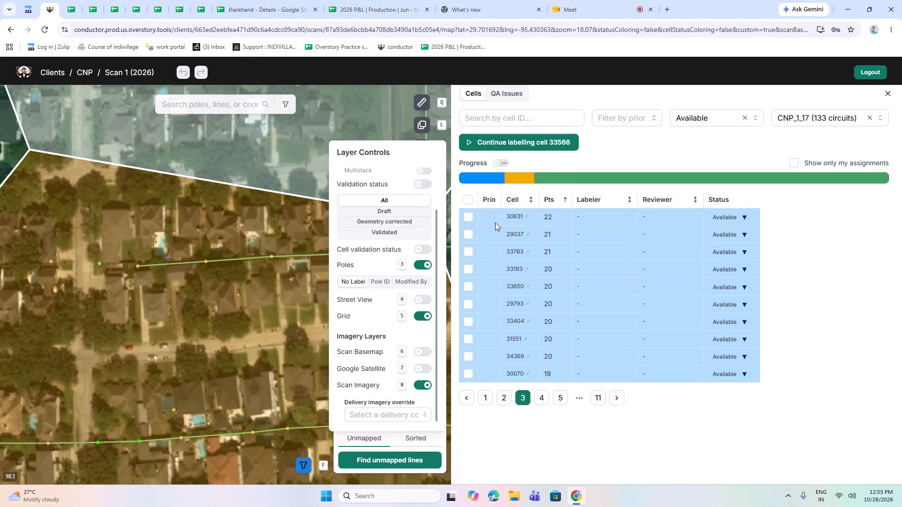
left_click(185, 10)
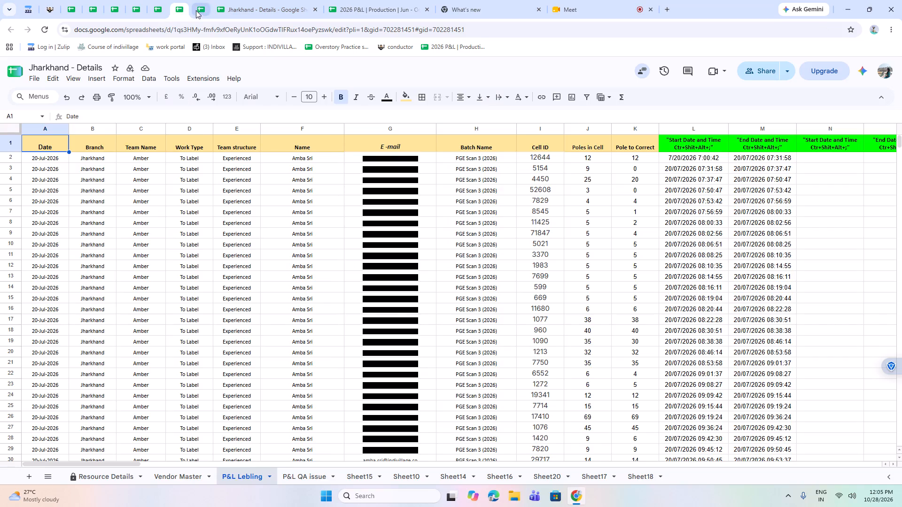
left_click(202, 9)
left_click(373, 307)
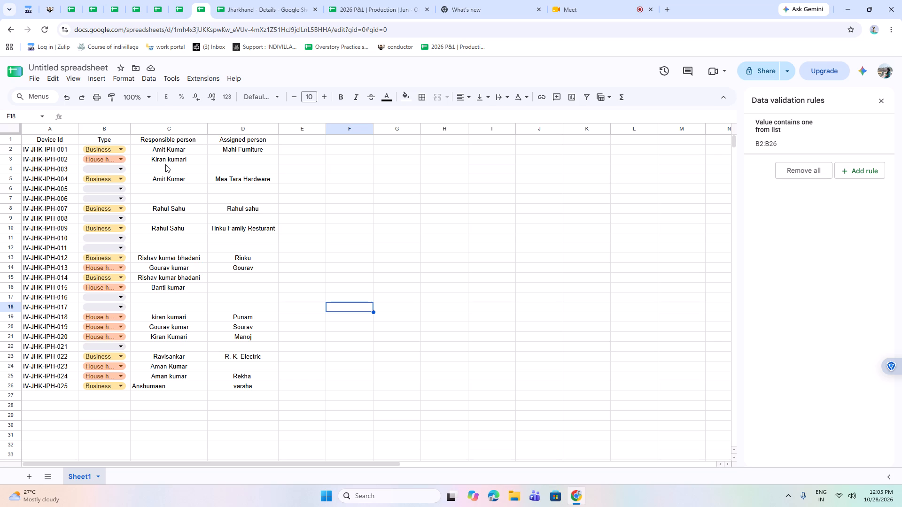
Centre-align the responsible person cells of devices IV-JHK-IPH-024 and IV-JHK-IPH-025.
left_click_drag(161, 376, 173, 387)
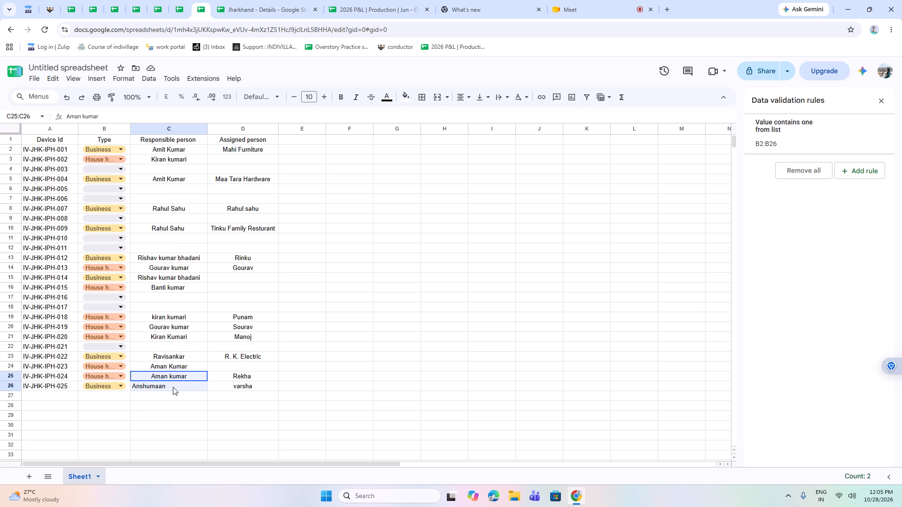
left_click_drag(173, 387, 175, 385)
left_click(466, 93)
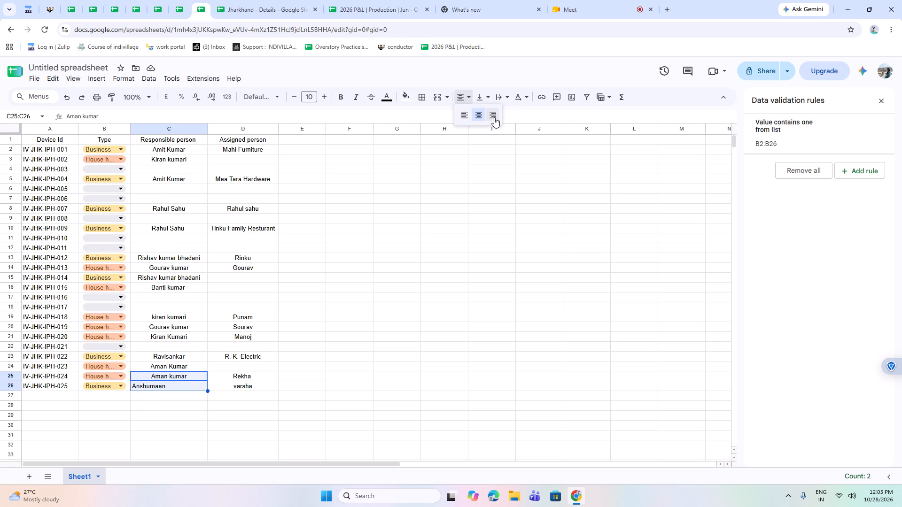
left_click(480, 116)
left_click(225, 442)
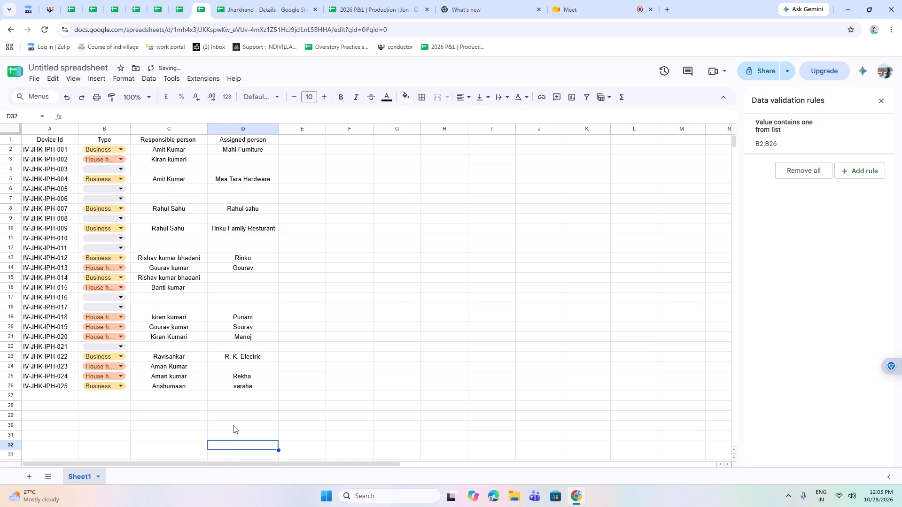
Correct the capitalisation of the assigned person for device IV-JHK-IPH-025 to Varsha.
double_click(238, 384)
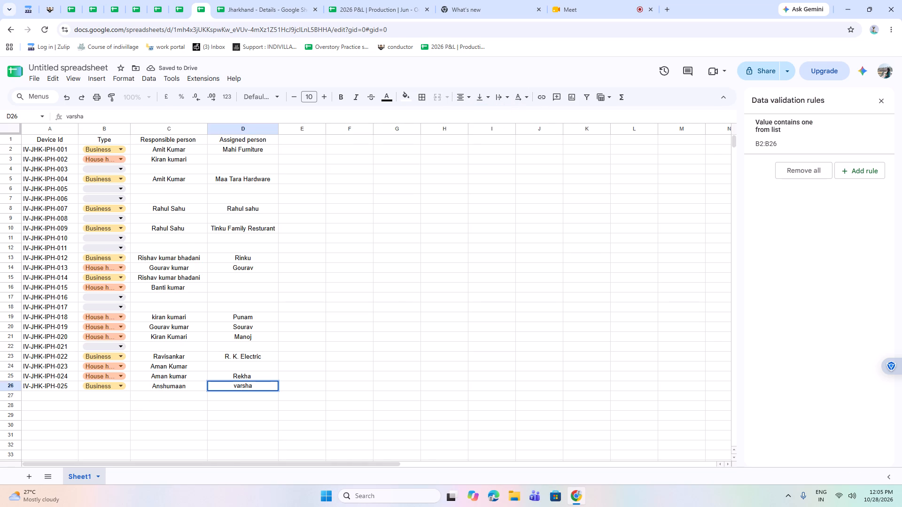
left_click(239, 385)
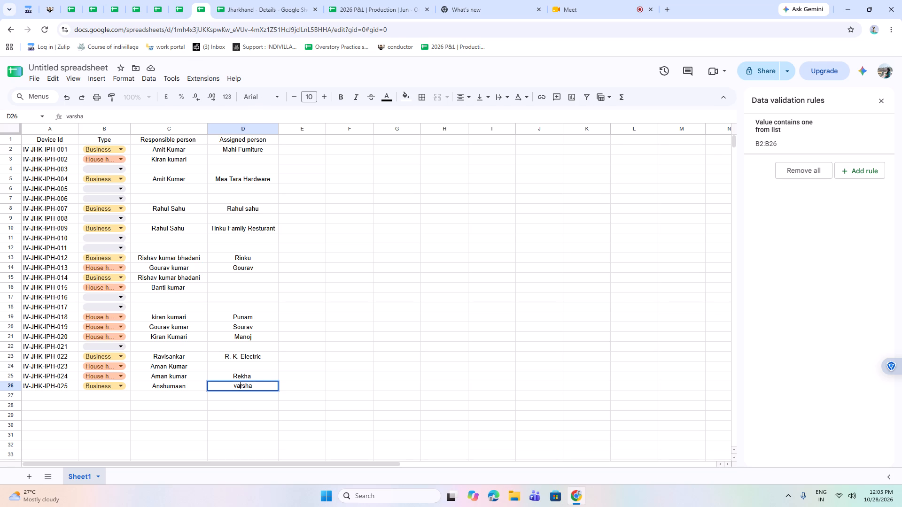
left_click(237, 386)
key("BackSpace")
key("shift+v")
left_click(255, 406)
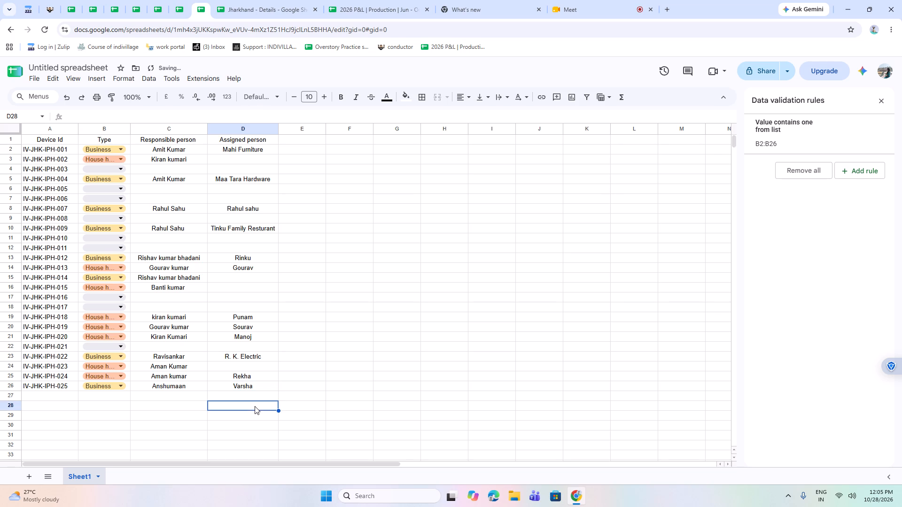
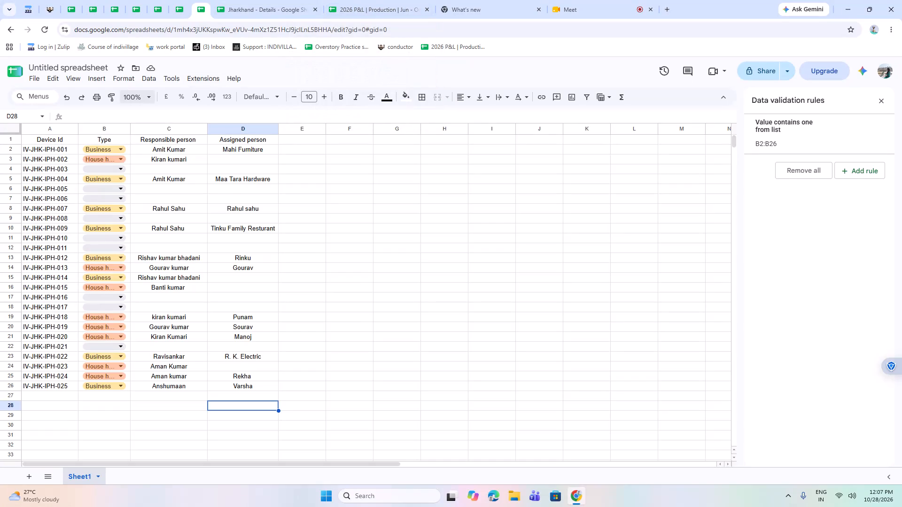
Set the type of device IV-JHK-IPH-017 to Business and enter Arman Hardware as its assigned person.
left_click(111, 307)
left_click(101, 336)
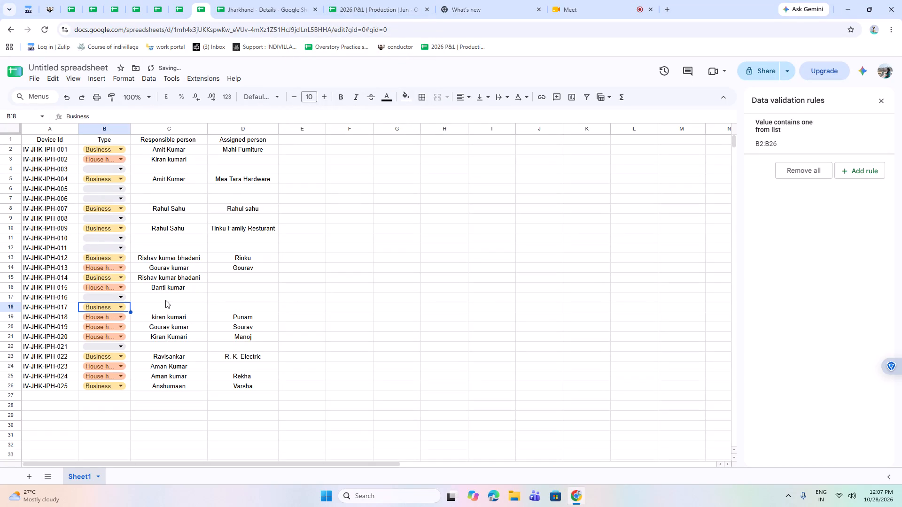
left_click(233, 307)
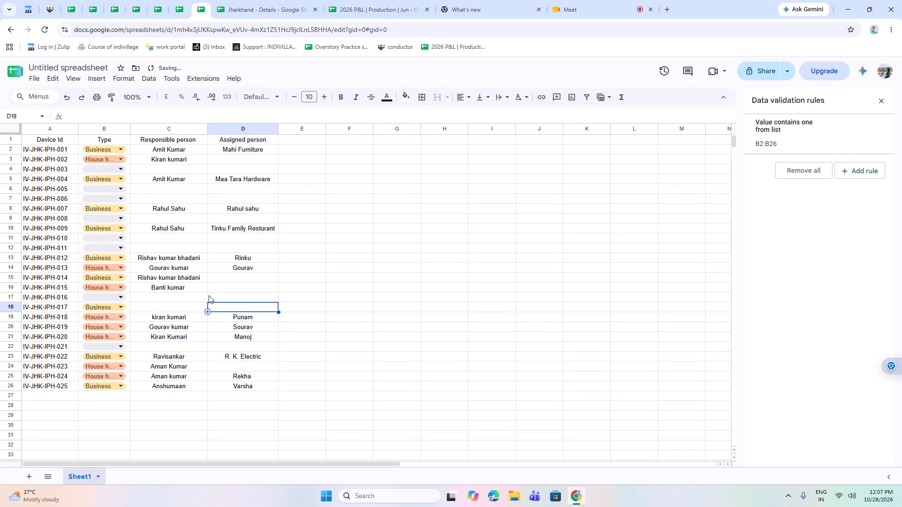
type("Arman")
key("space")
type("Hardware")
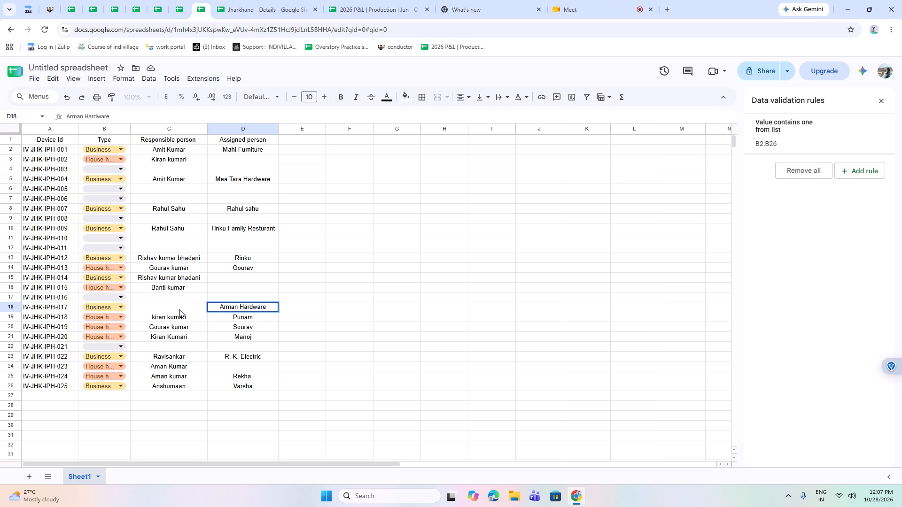
Enter the responsible person for device IV-JHK-IPH-017, using the same name as for device IV-JHK-IPH-001.
left_click(179, 309)
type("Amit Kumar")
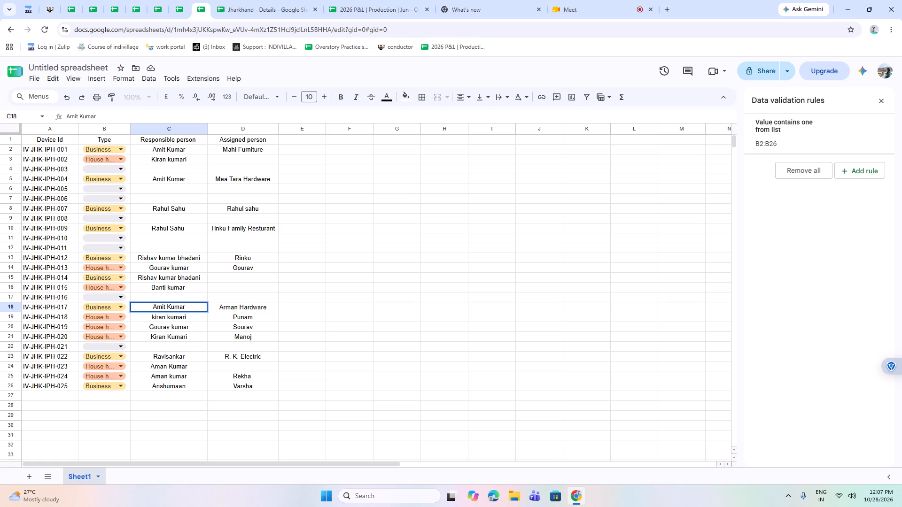
left_click(302, 330)
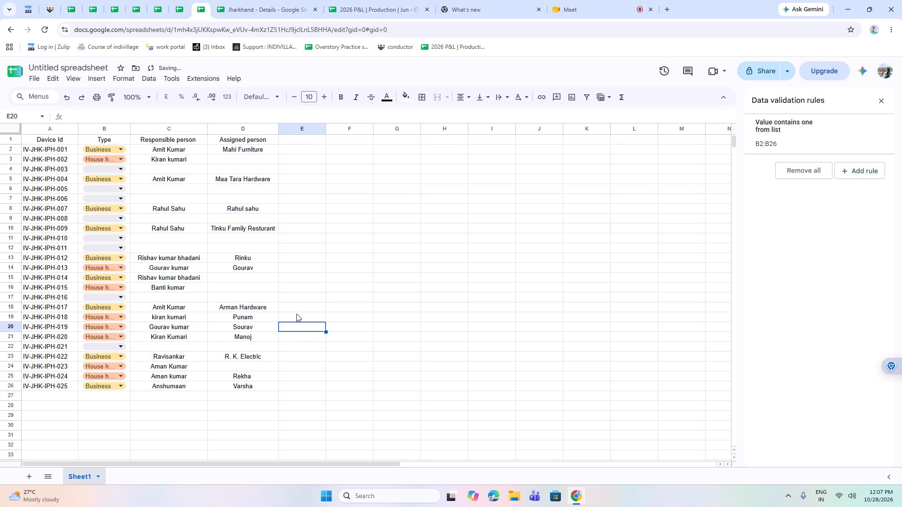
left_click(300, 311)
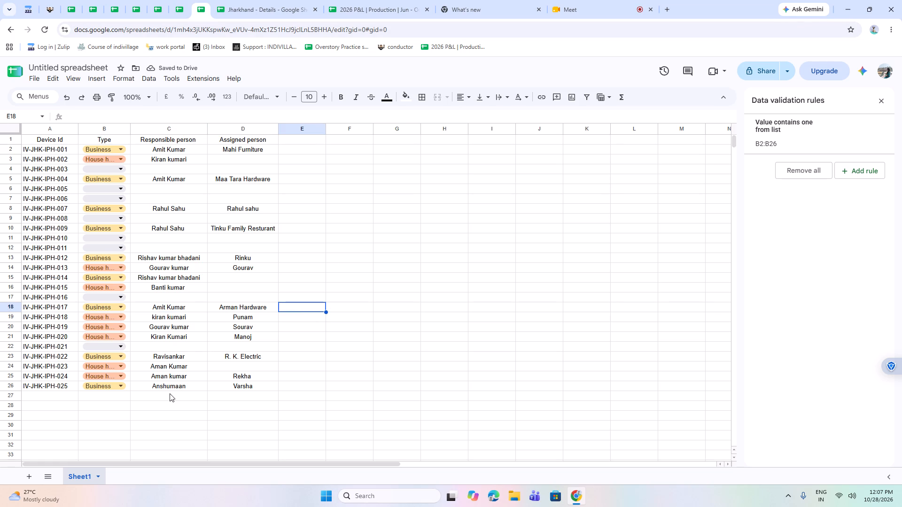
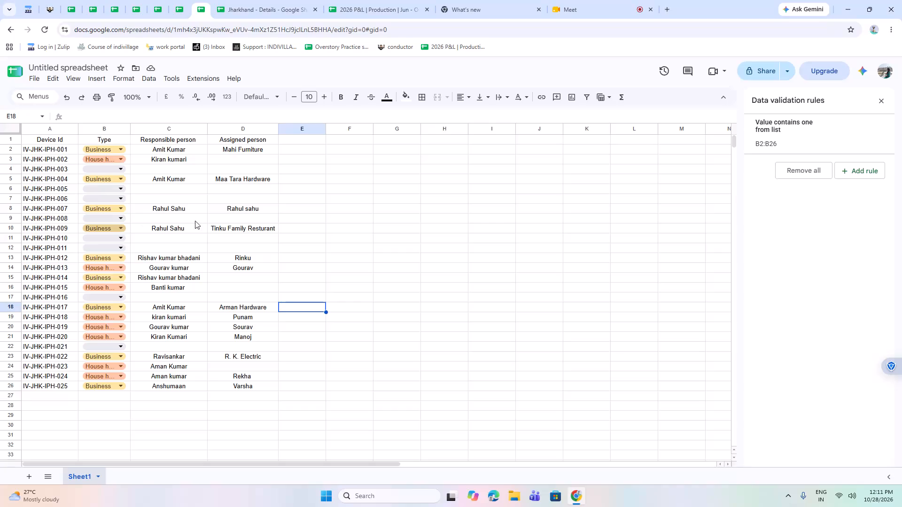
Enter Bhadani garments as the assigned person for device IV-JHK-IPH-014.
left_click(237, 280)
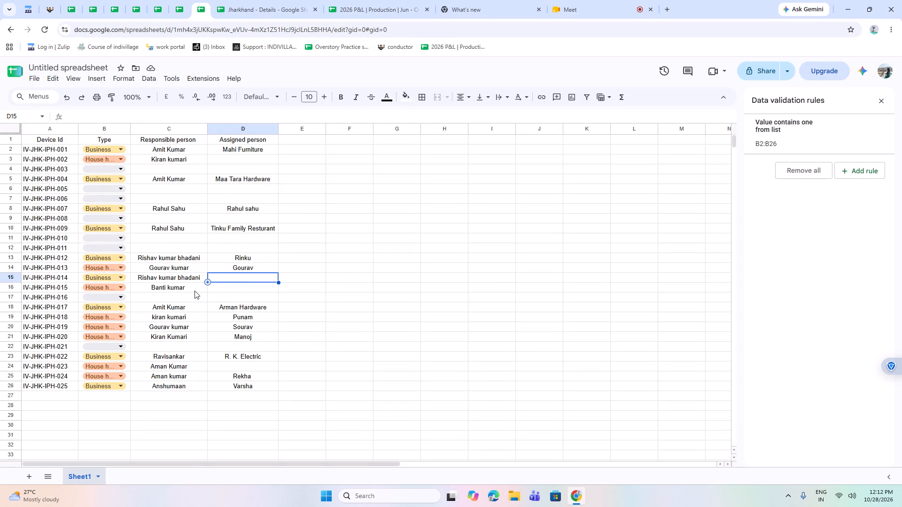
left_click(192, 290)
left_click(223, 288)
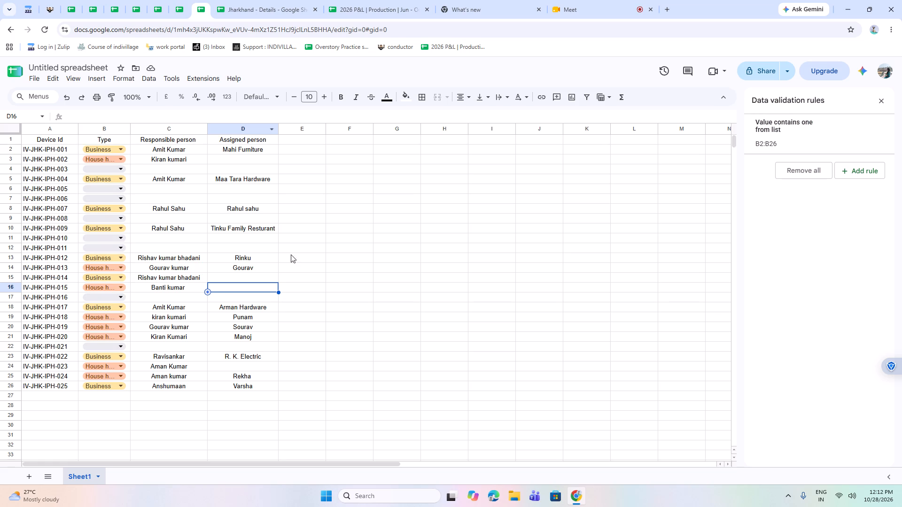
left_click(261, 277)
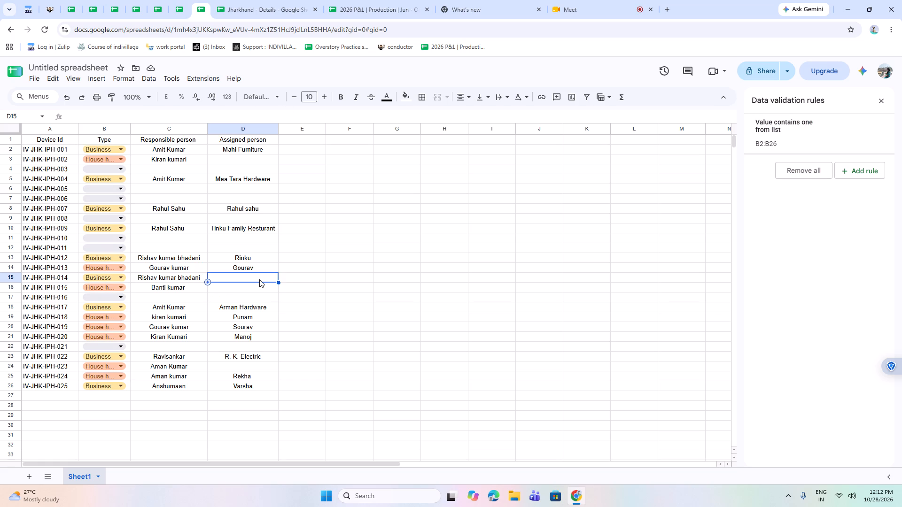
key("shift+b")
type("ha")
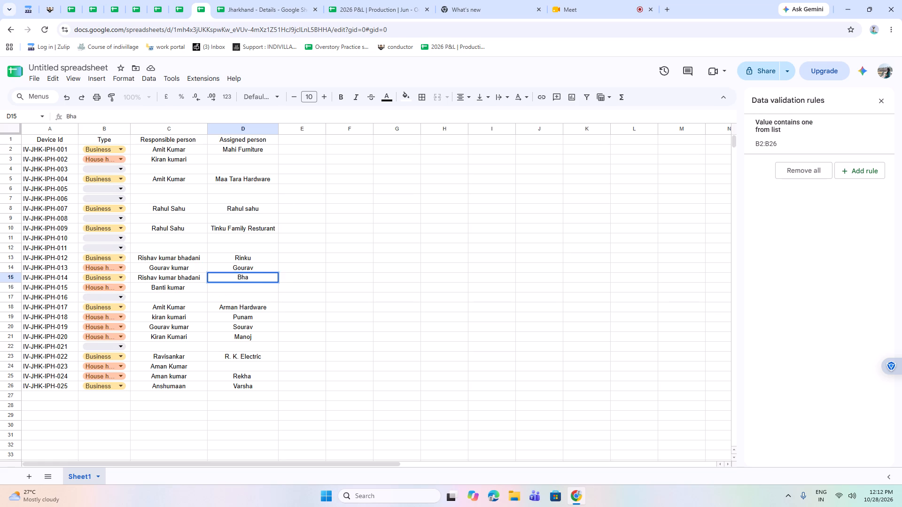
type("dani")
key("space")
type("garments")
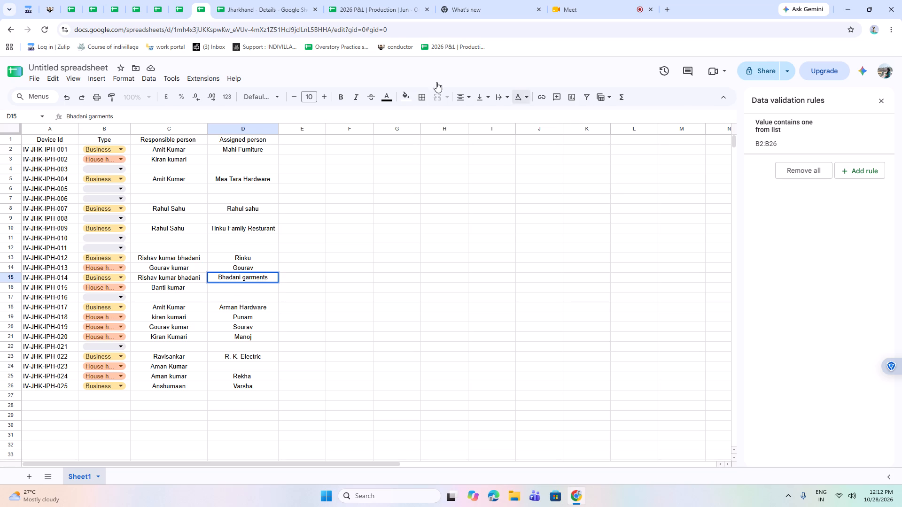
Enter the assigned person for device IV-JHK-IPH-015, using its responsible person's full name with both words capitalised.
left_click(246, 291)
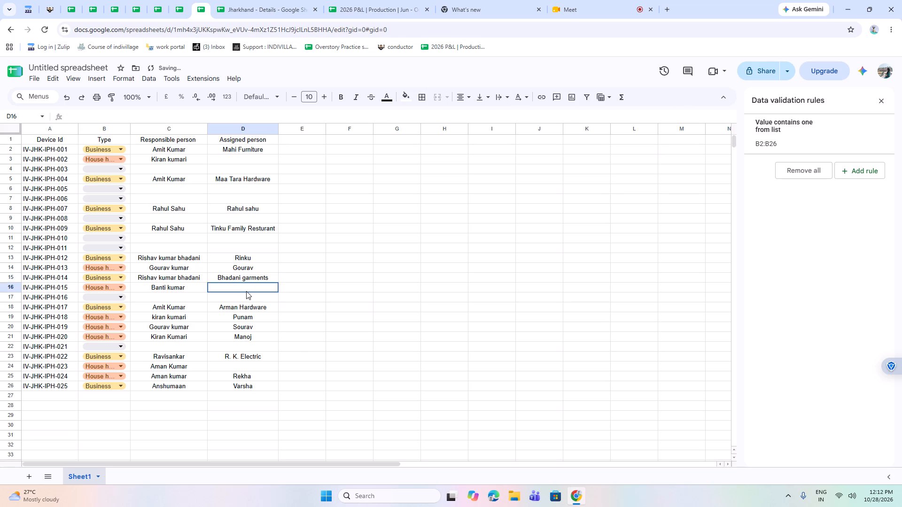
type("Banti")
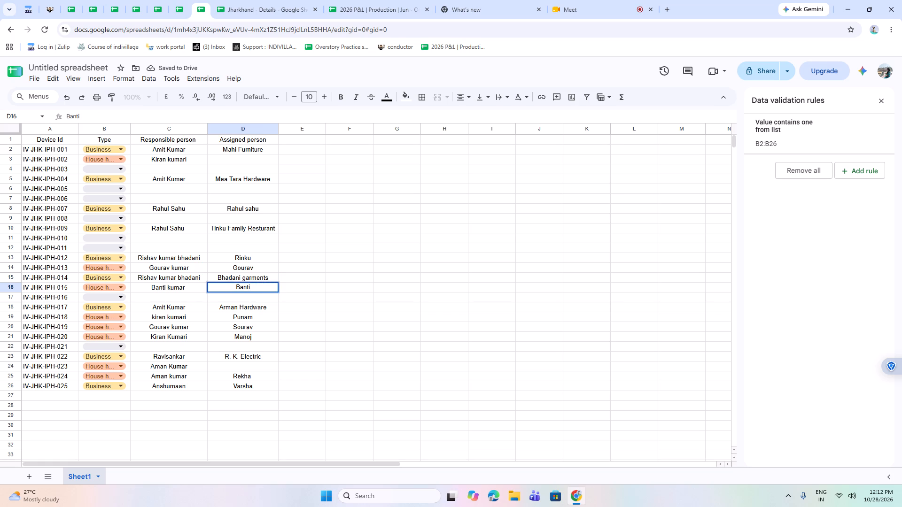
left_click(289, 310)
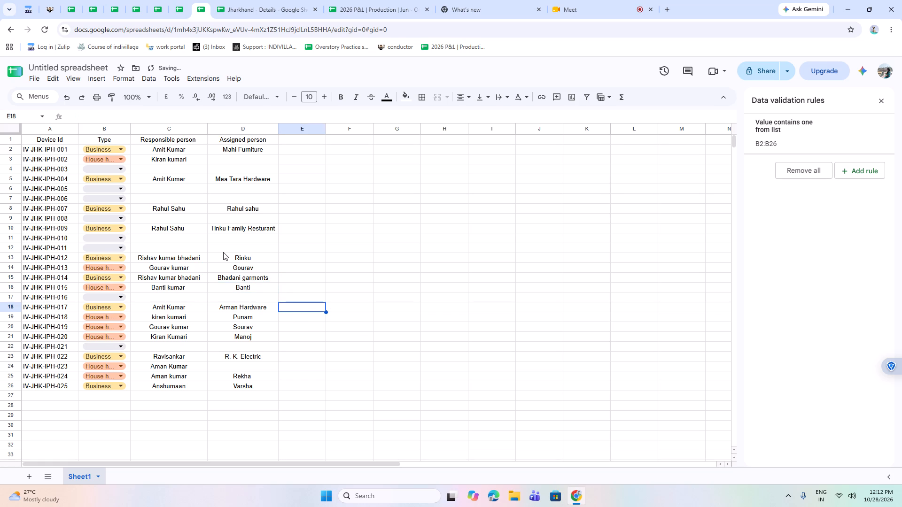
double_click(255, 285)
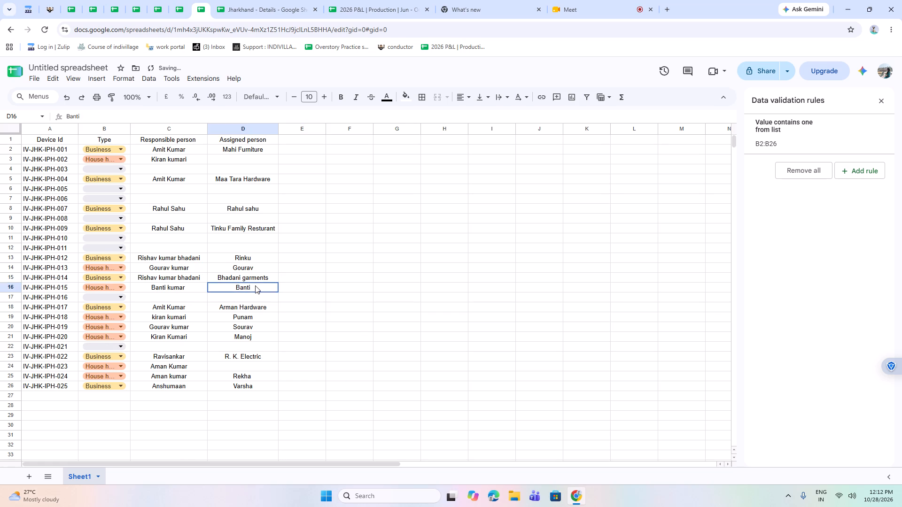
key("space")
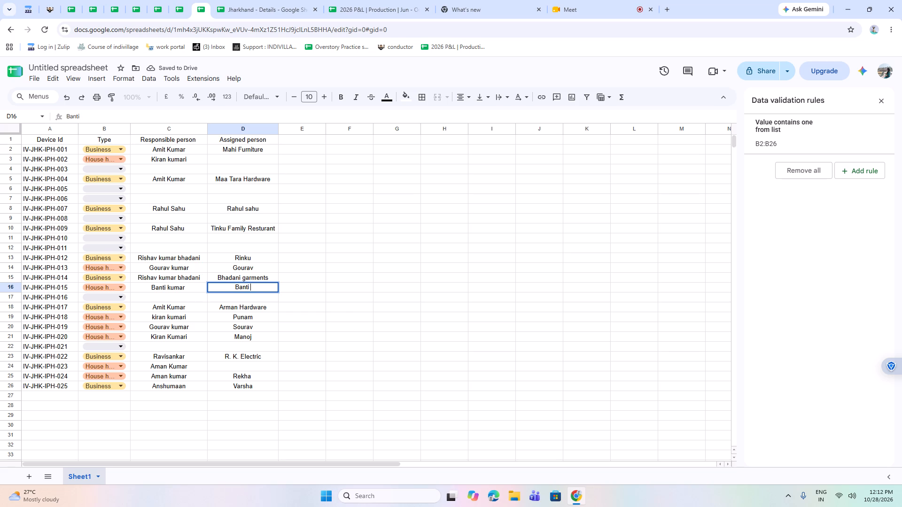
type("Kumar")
left_click(382, 273)
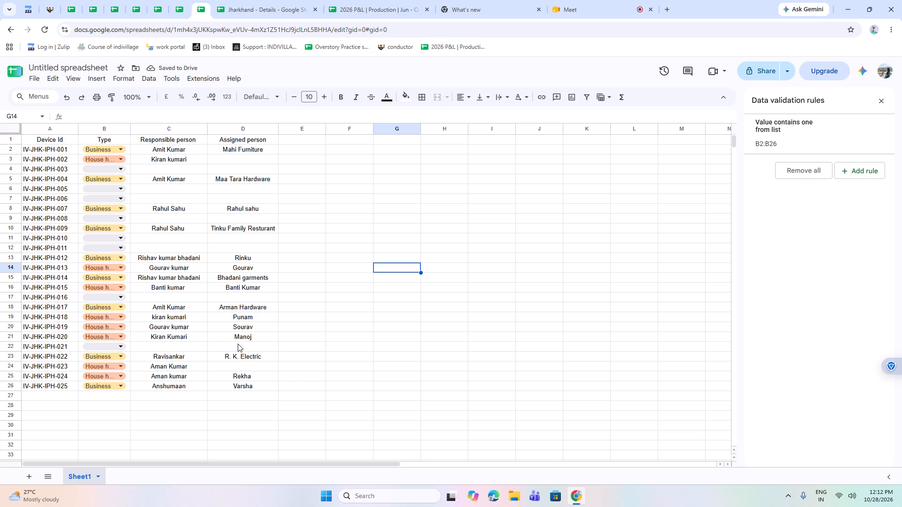
Replace the assigned person of device IV-JHK-IPH-013 with a copy of its responsible person's full name.
left_click(179, 267)
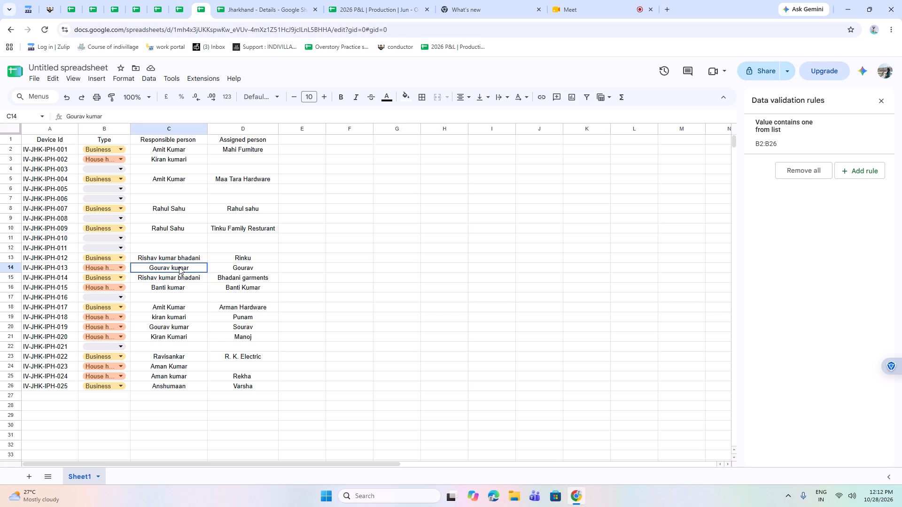
key("ctrl+c")
left_click(229, 266)
key("ctrl+v")
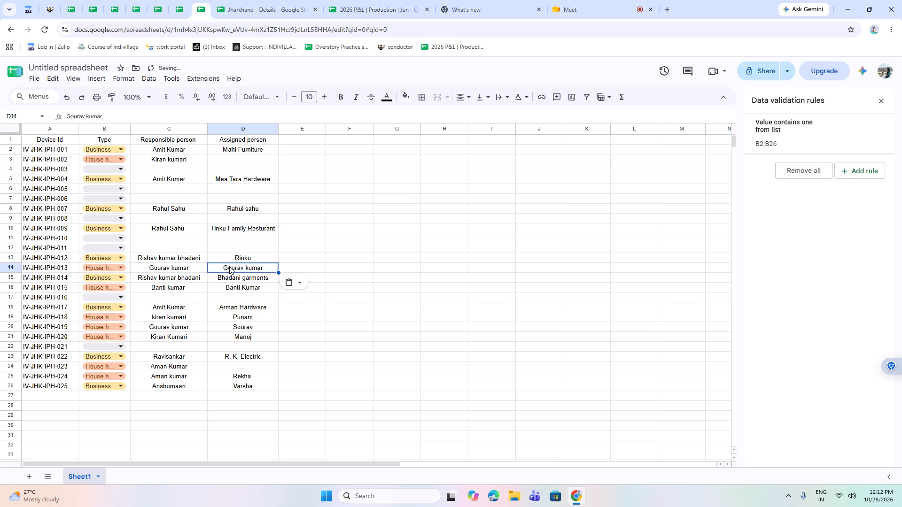
left_click(303, 350)
double_click(256, 327)
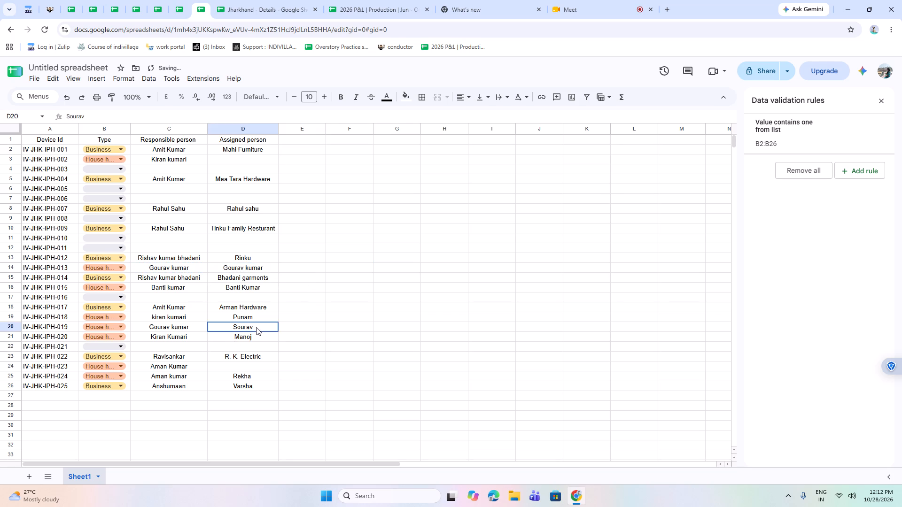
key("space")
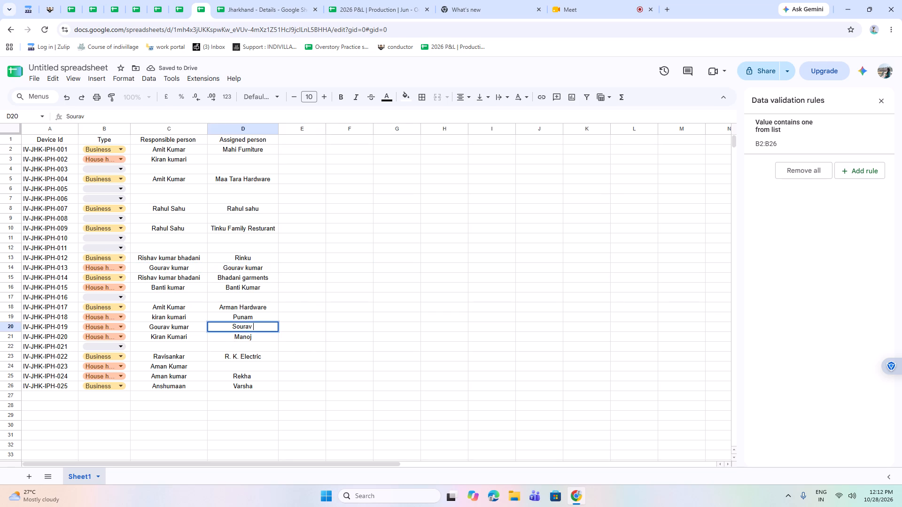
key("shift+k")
key("BackSpace")
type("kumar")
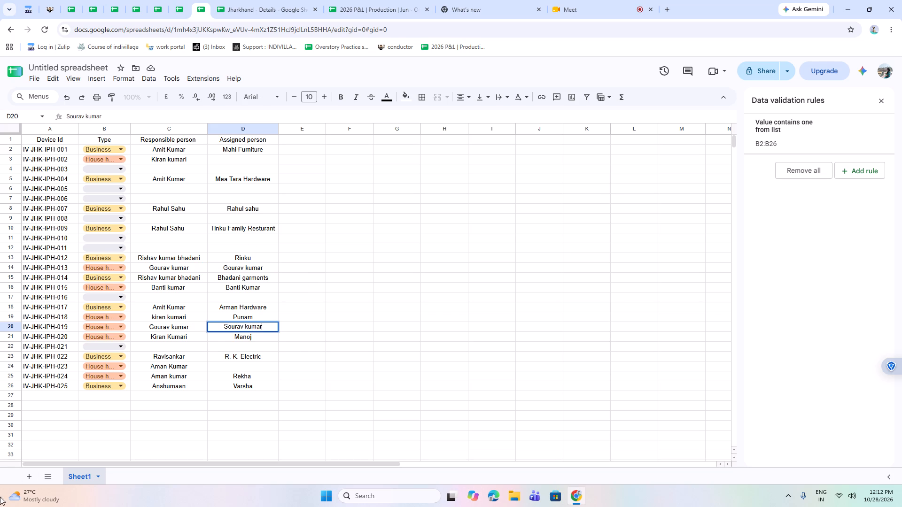
left_click(361, 347)
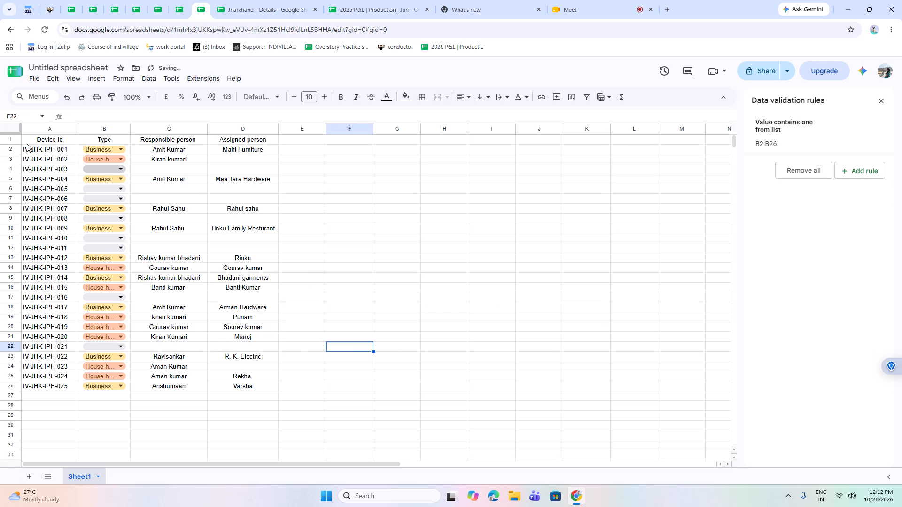
Copy the spreadsheet's link, switch to the Zulip chat and send it to Rishav as a direct message.
right_click(185, 28)
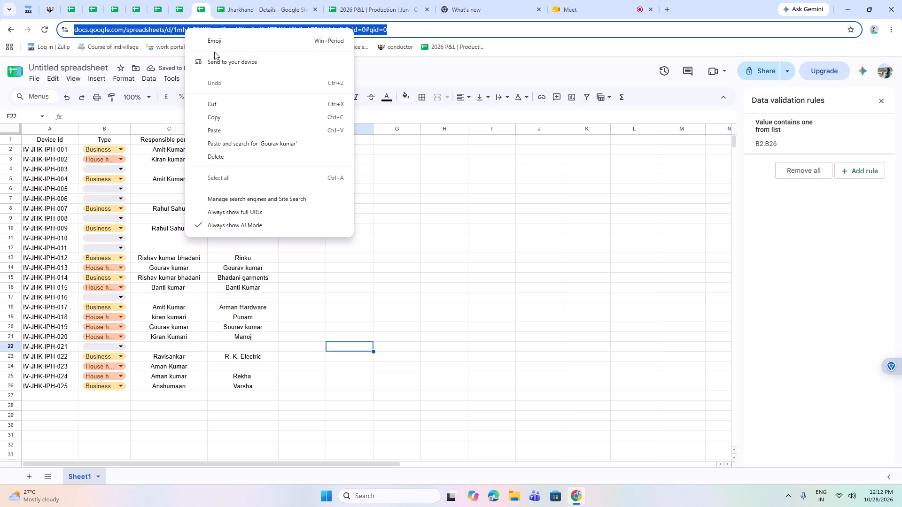
left_click(226, 117)
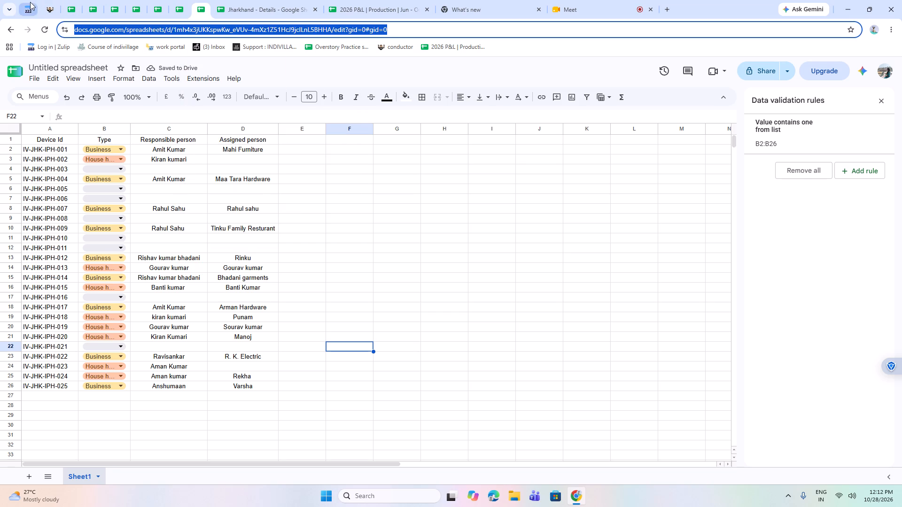
left_click(30, 2)
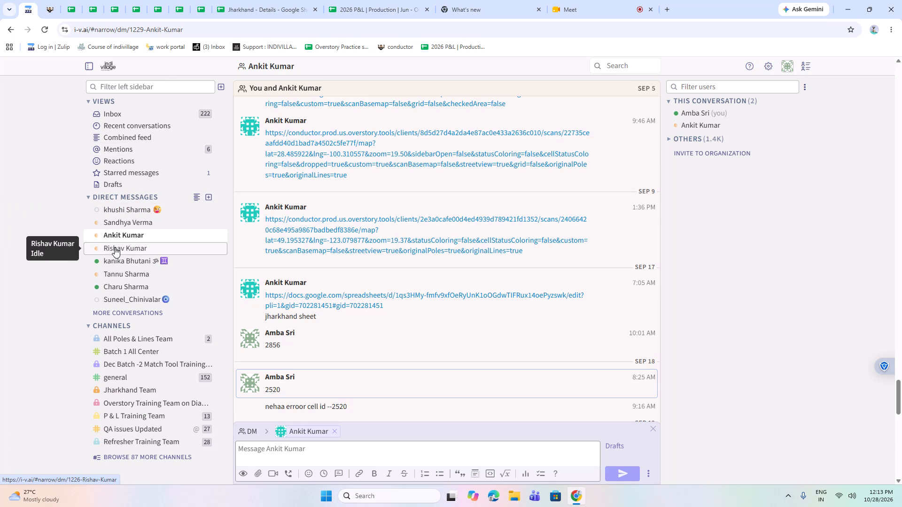
scroll(115, 247, "down", 1)
left_click(140, 244)
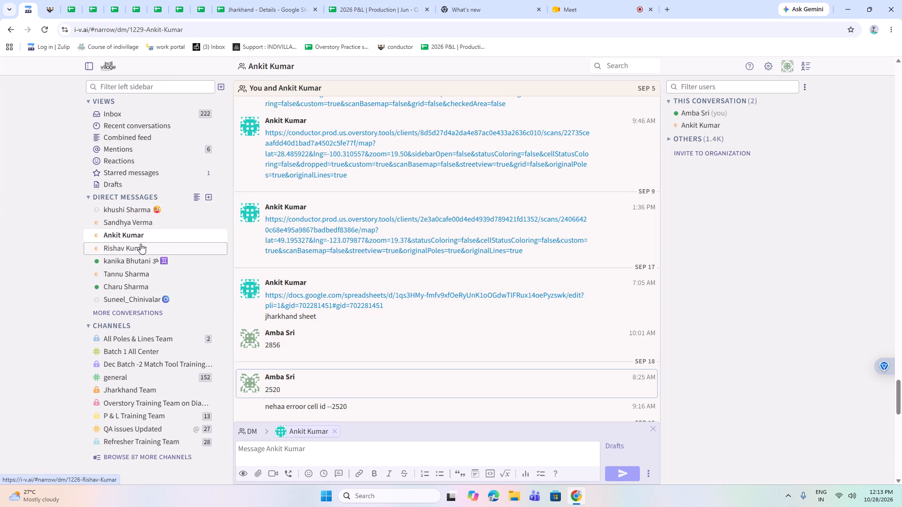
left_click(303, 450)
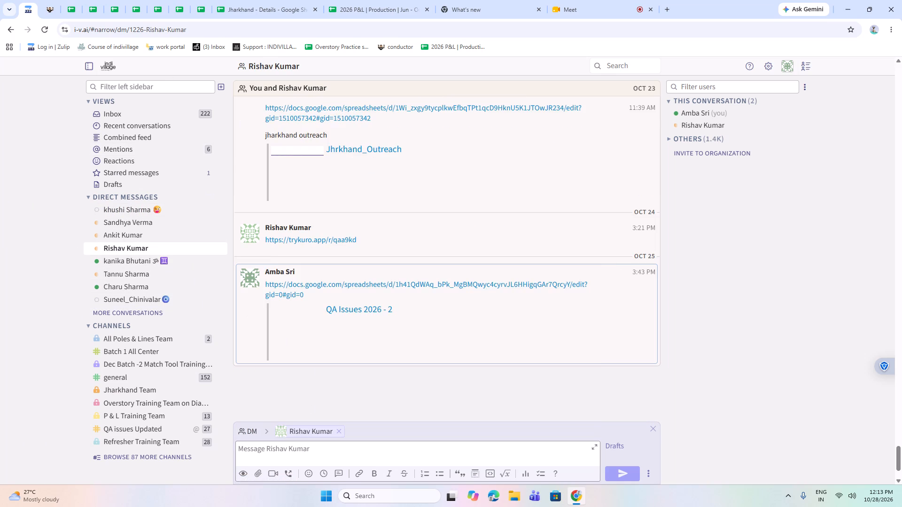
key("ctrl+v")
left_click(621, 478)
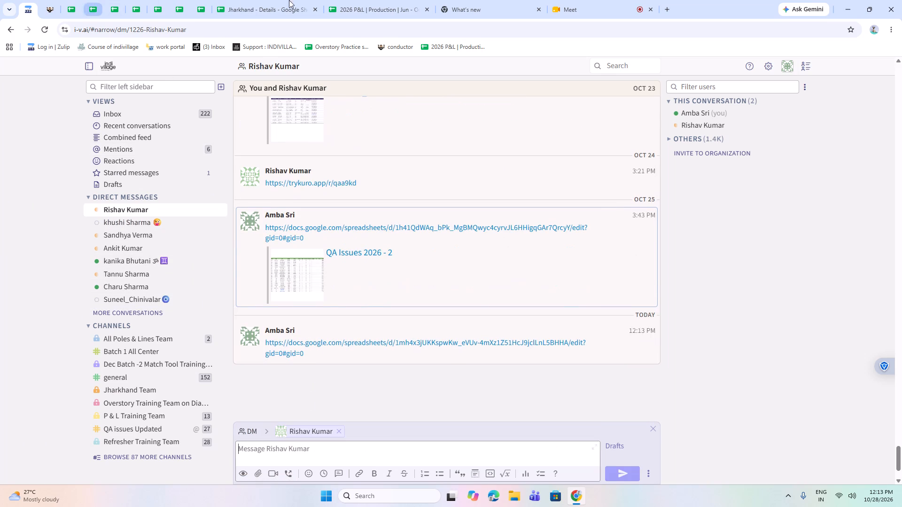
Return to the device spreadsheet, set the type of IV-JHK-IPH-021 to Business and enter Anshuman as its responsible person.
left_click(201, 5)
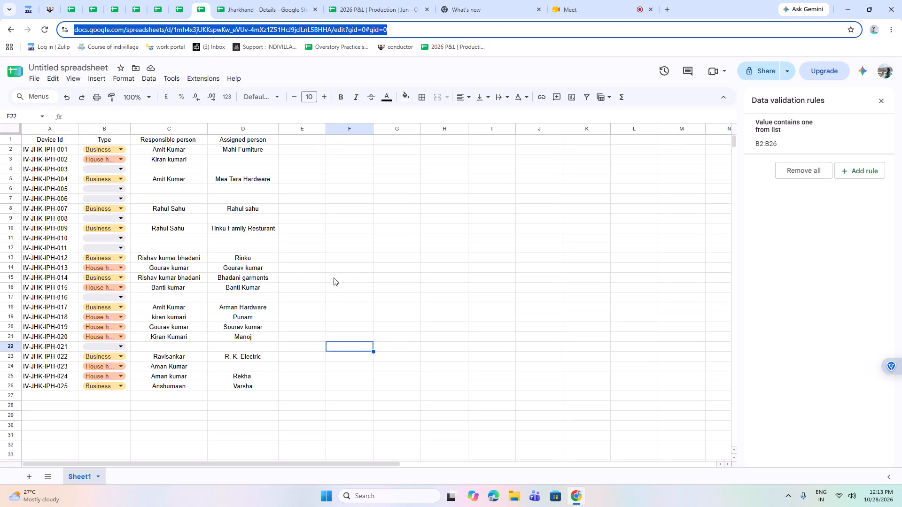
left_click(331, 295)
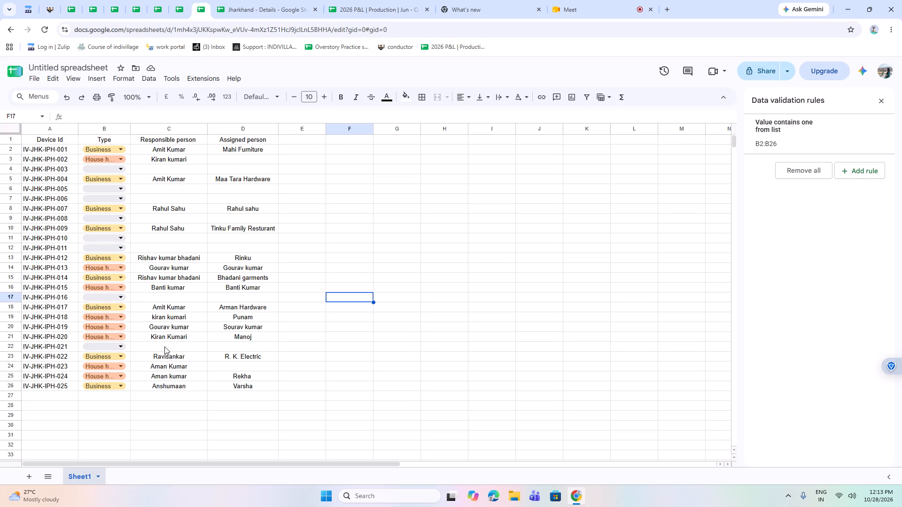
left_click(114, 348)
left_click(109, 374)
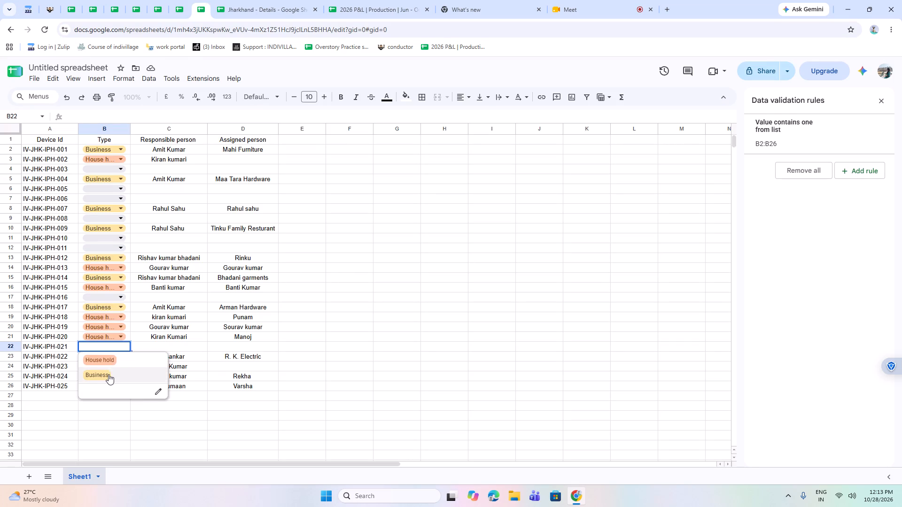
left_click(174, 347)
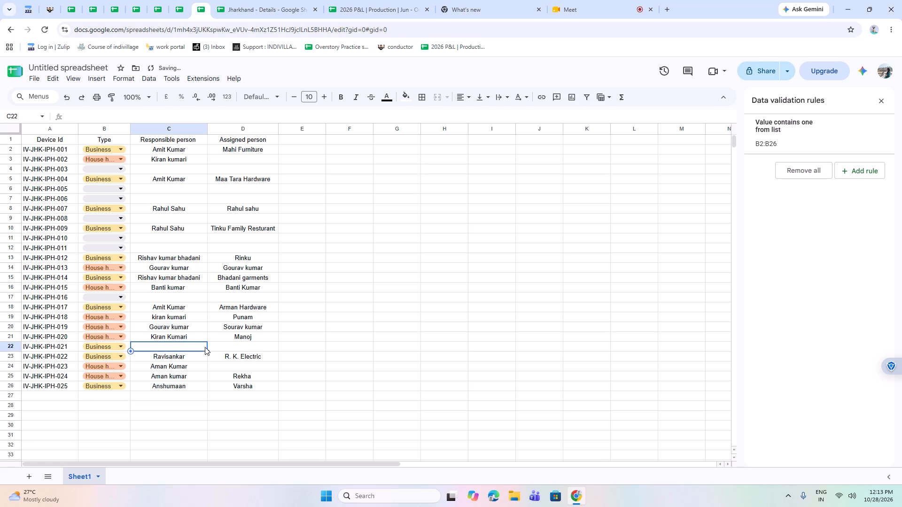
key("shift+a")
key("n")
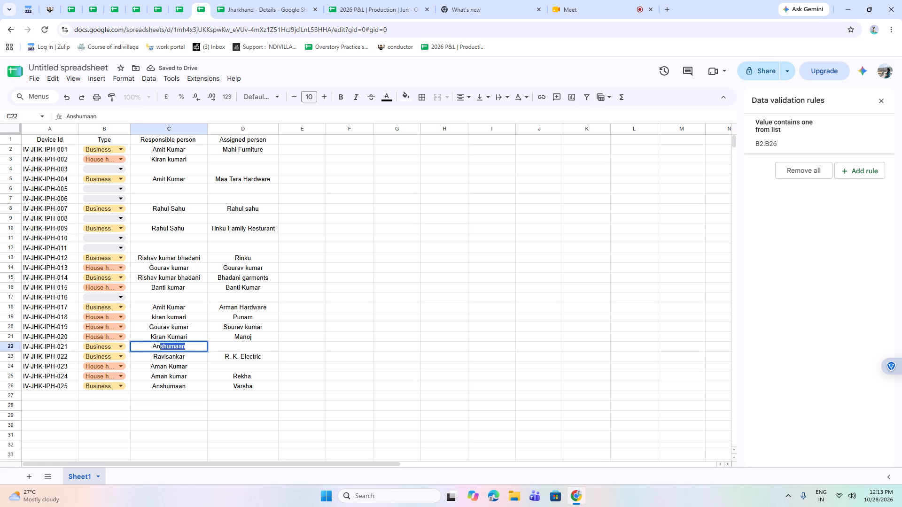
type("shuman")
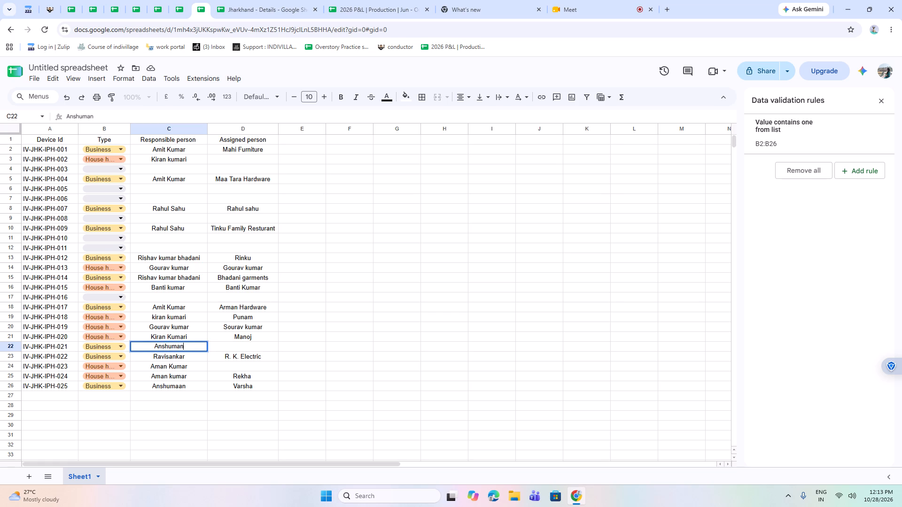
Enter Sardha Fashion as the assigned person of device IV-JHK-IPH-021.
left_click(257, 351)
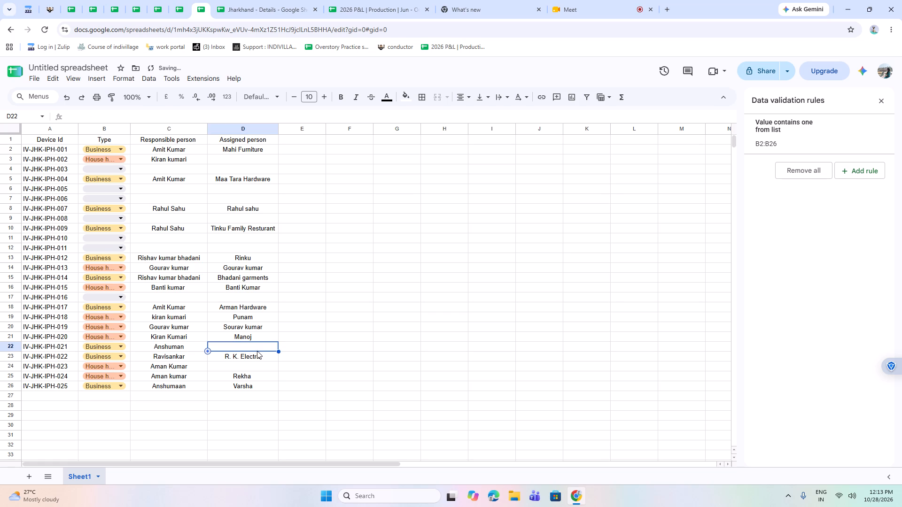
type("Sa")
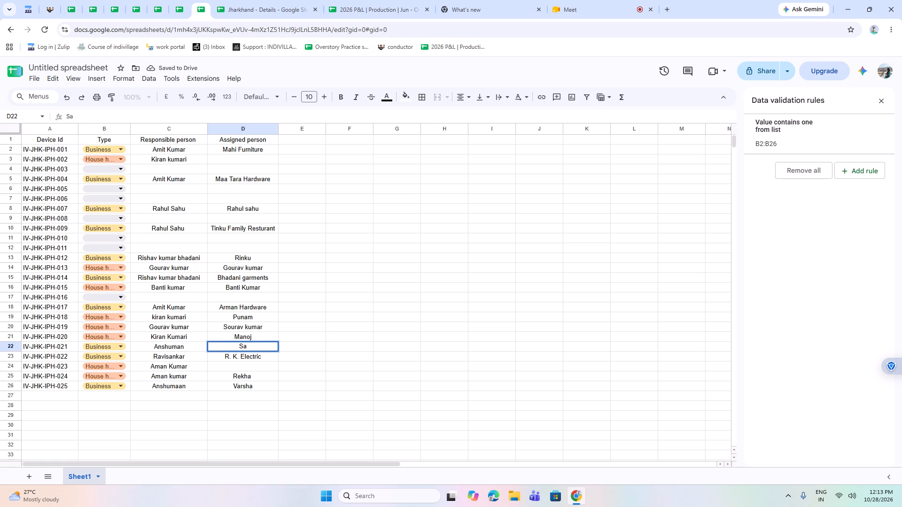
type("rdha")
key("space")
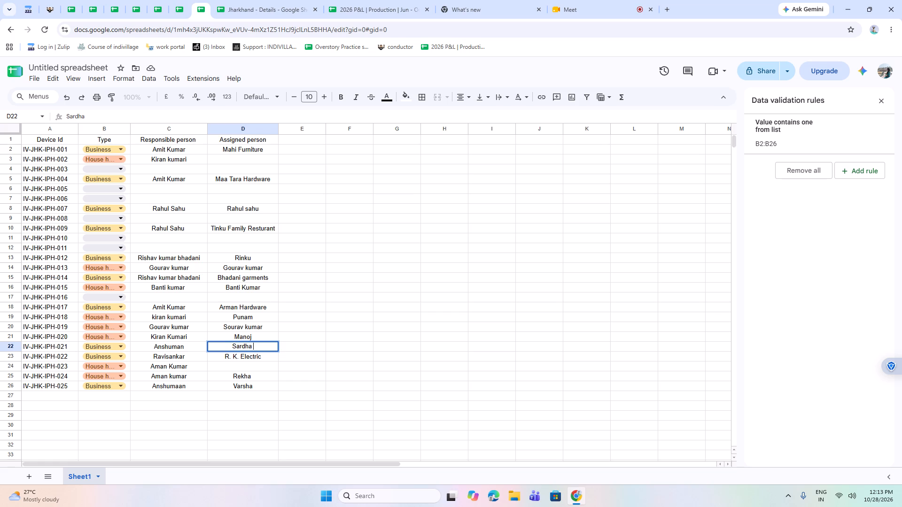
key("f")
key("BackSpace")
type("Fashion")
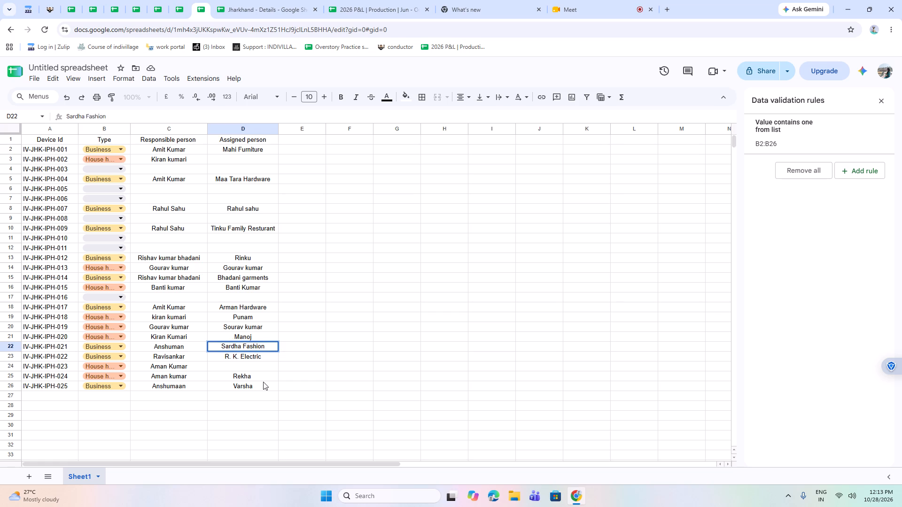
left_click(262, 396)
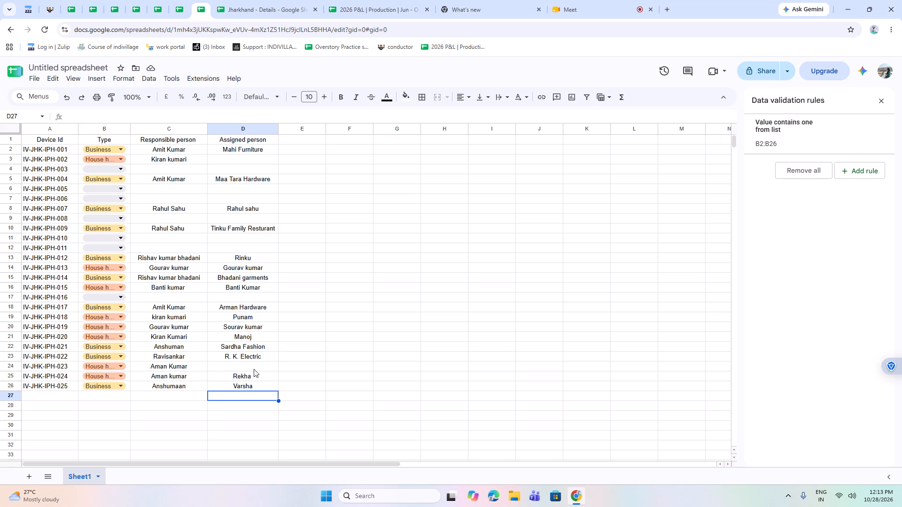
Copy the responsible person's name of device IV-JHK-IPH-023 into its assigned person cell.
left_click(172, 371)
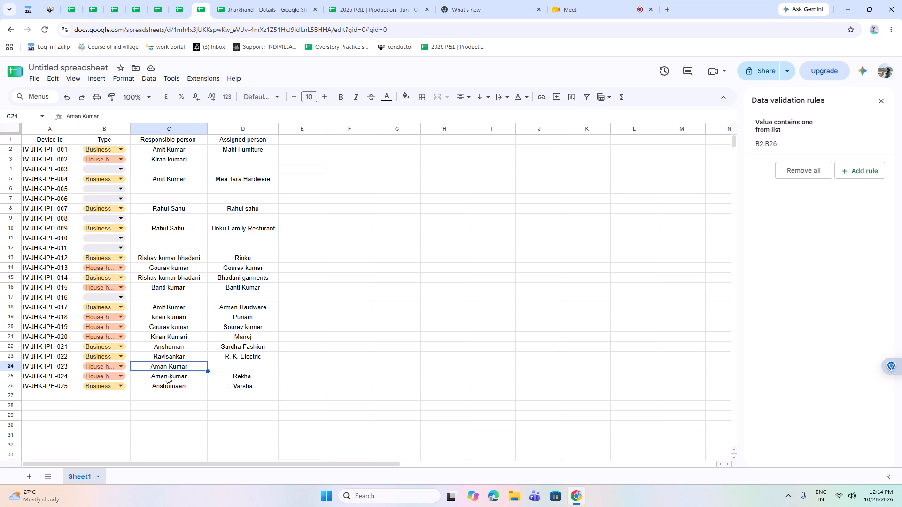
key("ctrl+c")
left_click(248, 365)
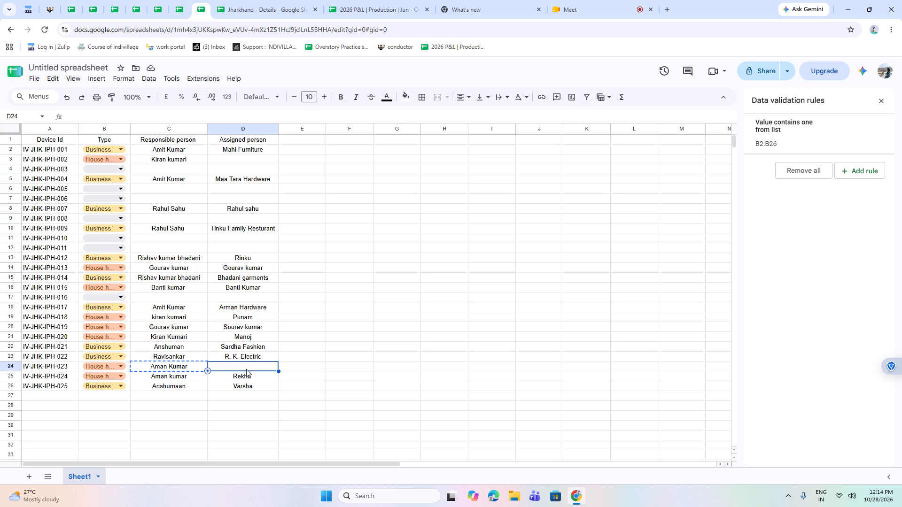
key("ctrl+v")
left_click(265, 405)
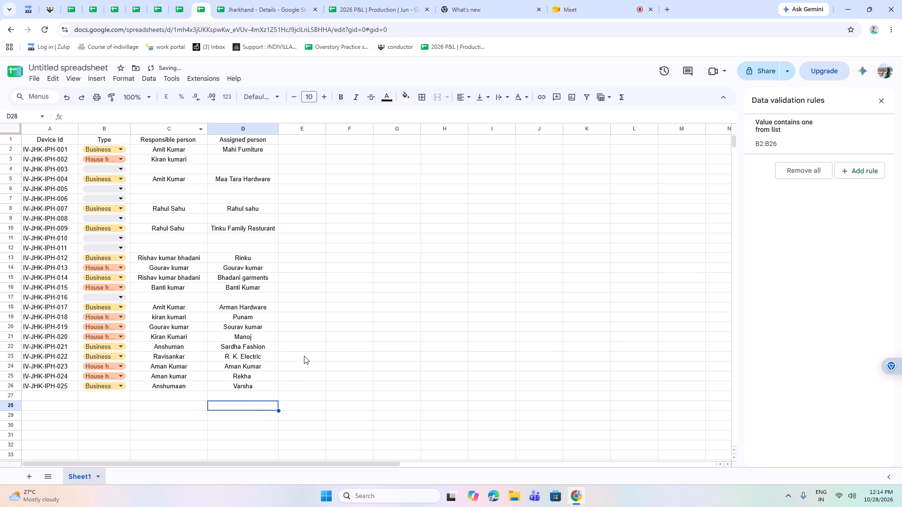
Start sharing the spreadsheet and save it under the name Device & vendar management.
left_click(761, 72)
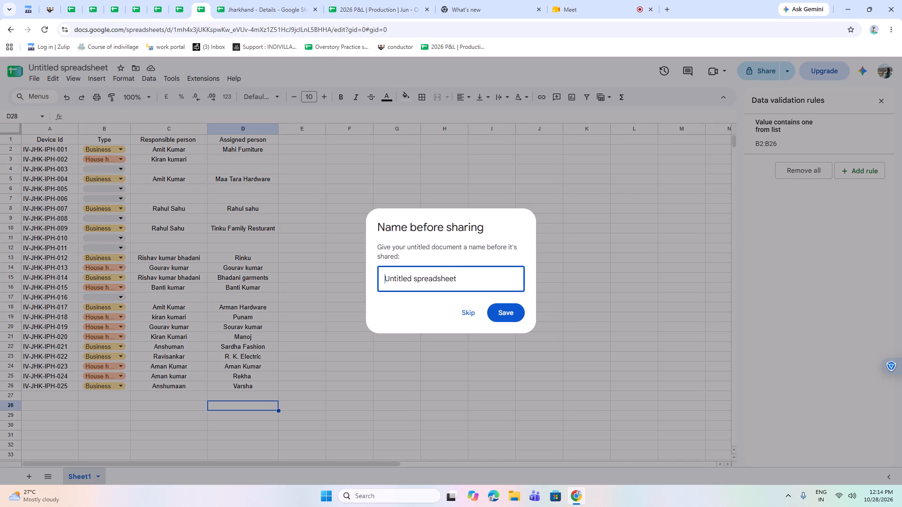
left_click_drag(474, 281, 374, 286)
key("BackSpace")
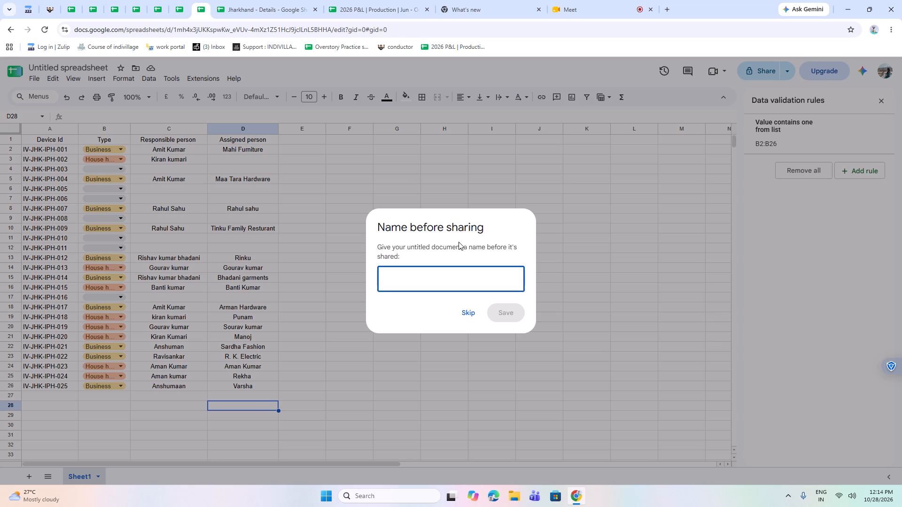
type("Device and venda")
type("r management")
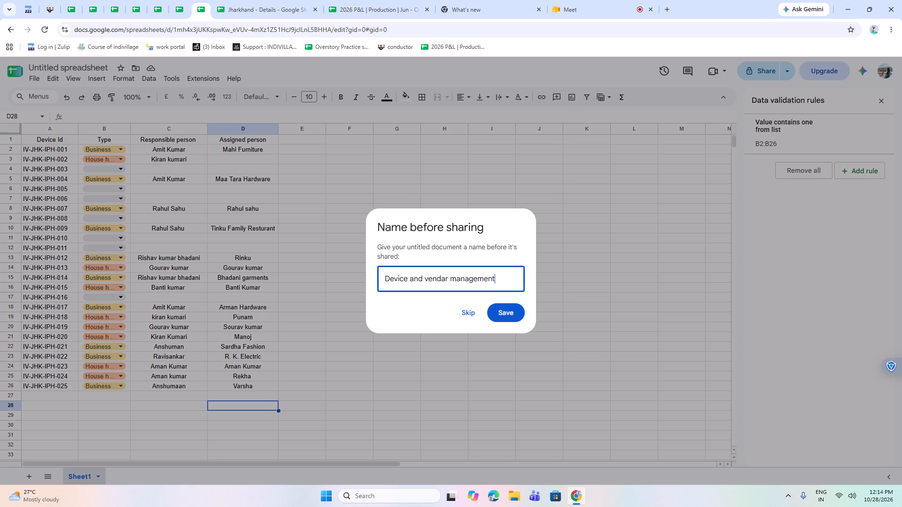
left_click(422, 279)
key("BackSpace")
key("BackSpace")
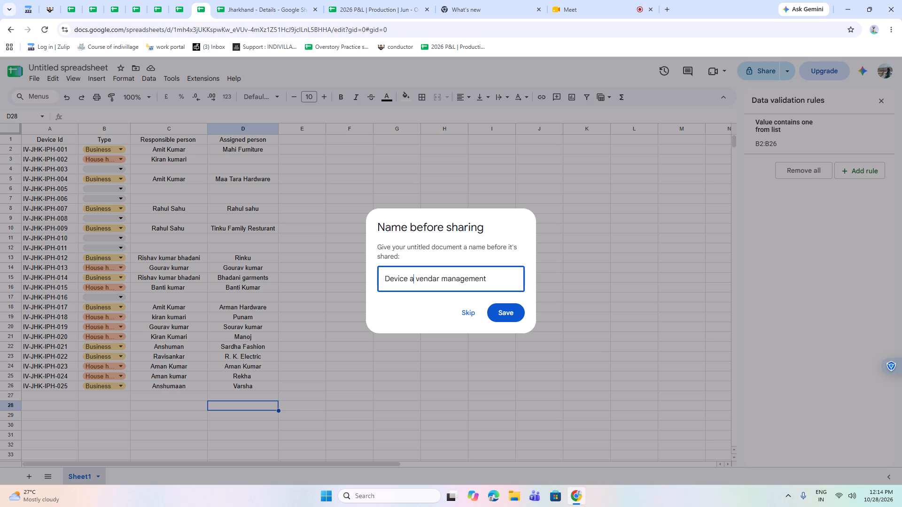
key("BackSpace")
key("shift+ampersand")
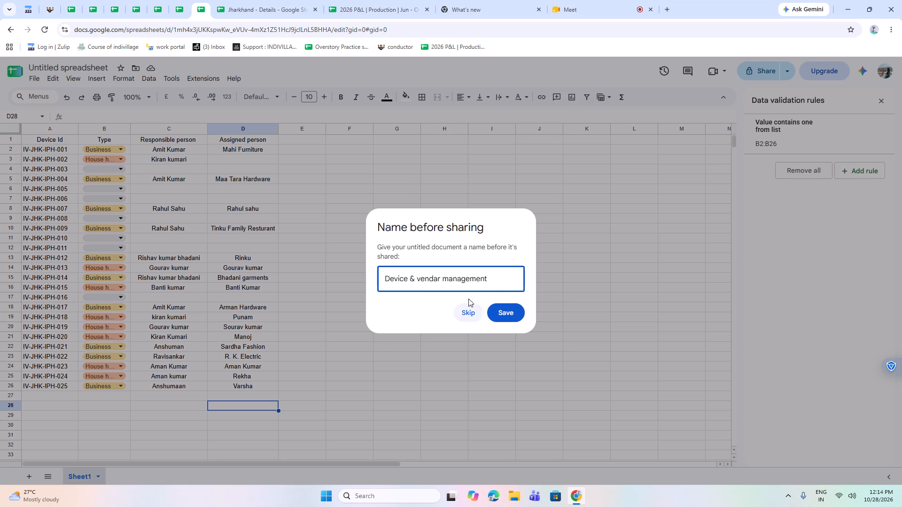
left_click(501, 311)
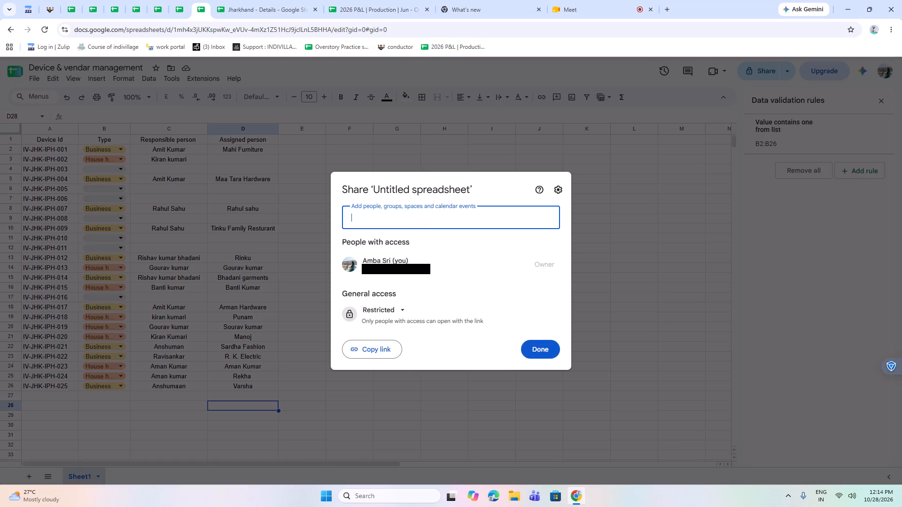
Set the spreadsheet's general access to Anyone with the link with the Editor role and finish sharing.
left_click(407, 313)
left_click(408, 353)
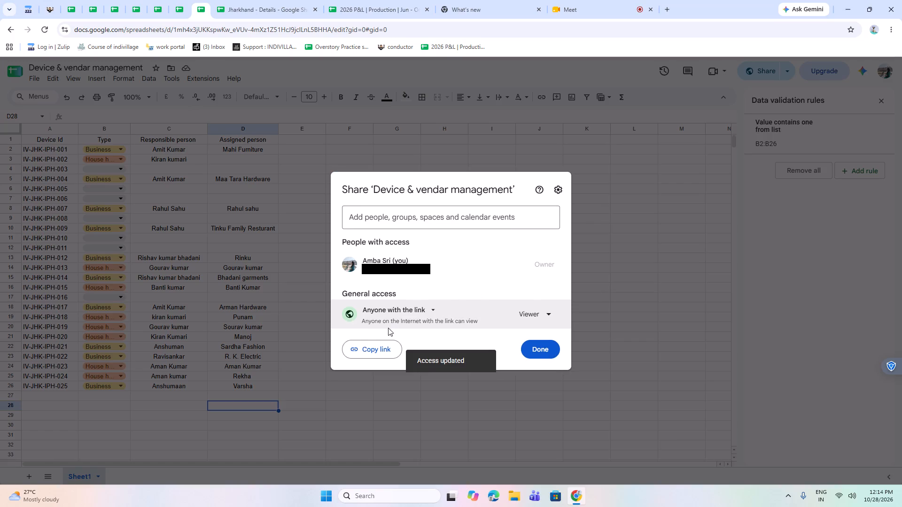
right_click(541, 312)
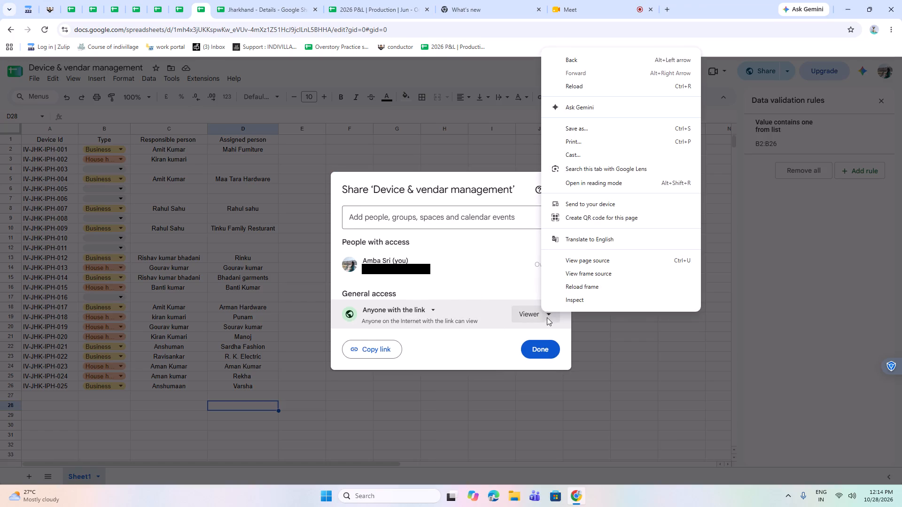
left_click(542, 320)
left_click(512, 392)
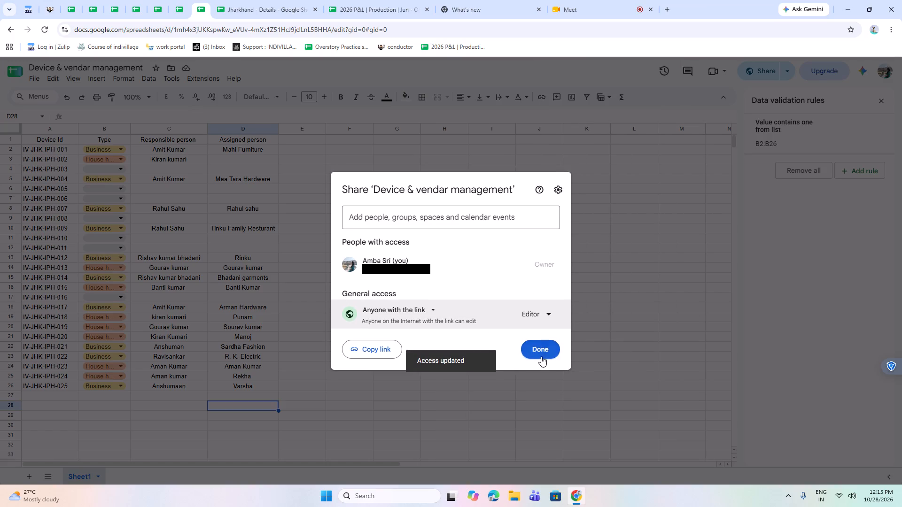
left_click(545, 352)
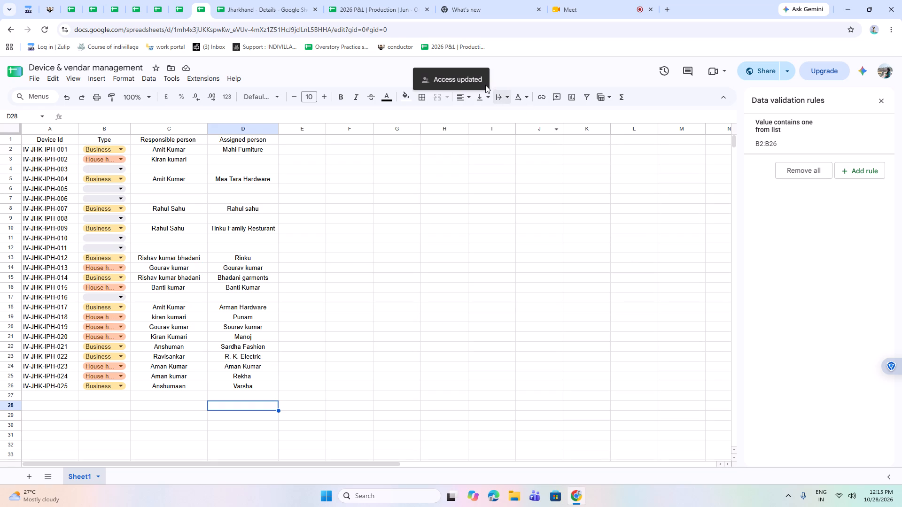
Copy the spreadsheet's link, switch to the Zulip chat and send it to Rishav again as a direct message.
left_click(189, 26)
right_click(189, 26)
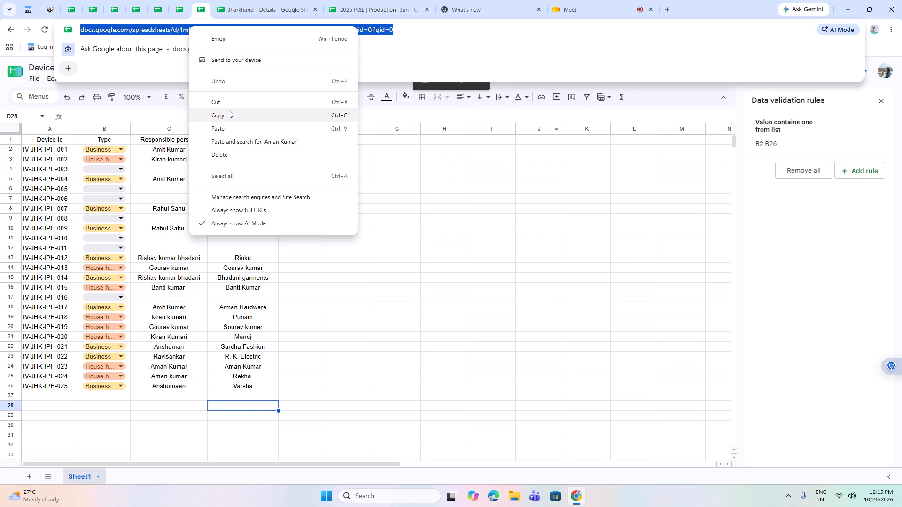
left_click(228, 113)
left_click(33, 8)
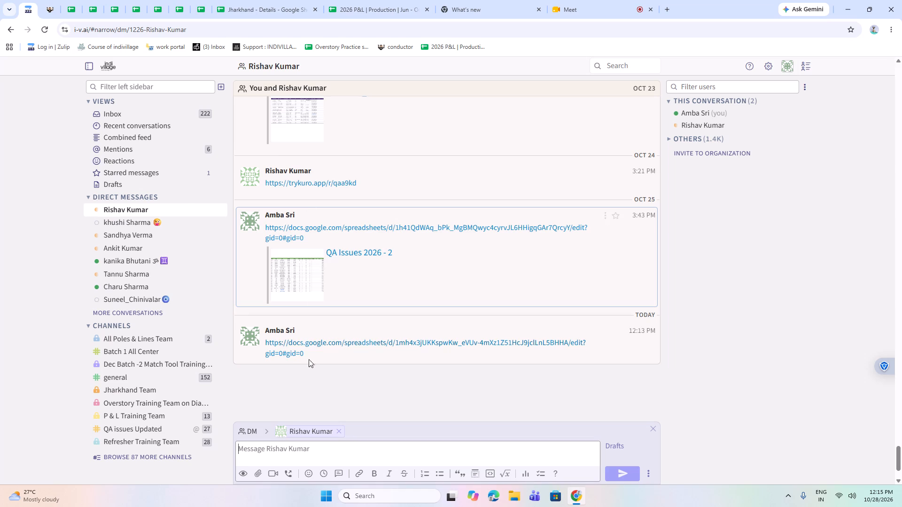
left_click(310, 453)
key("ctrl+v")
left_click(619, 472)
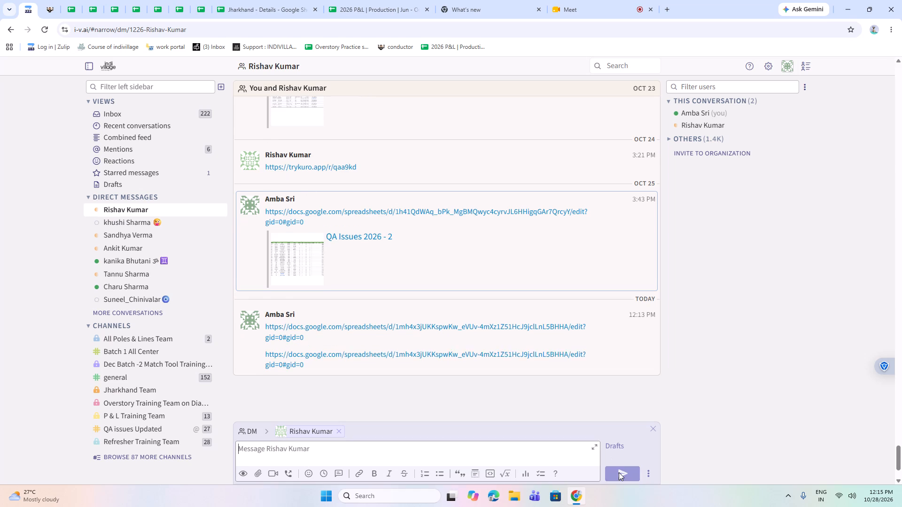
left_click(333, 454)
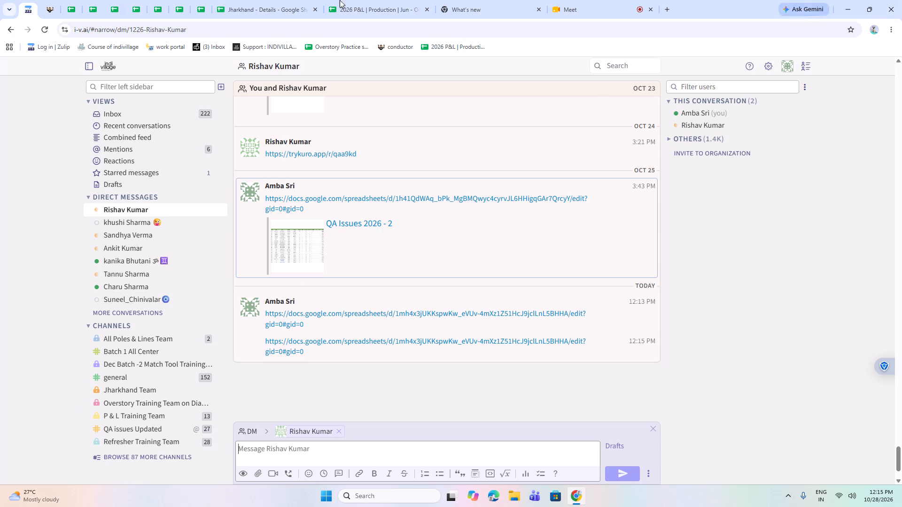
Return to the Device & vendar management spreadsheet from the Zulip chat.
left_click(200, 7)
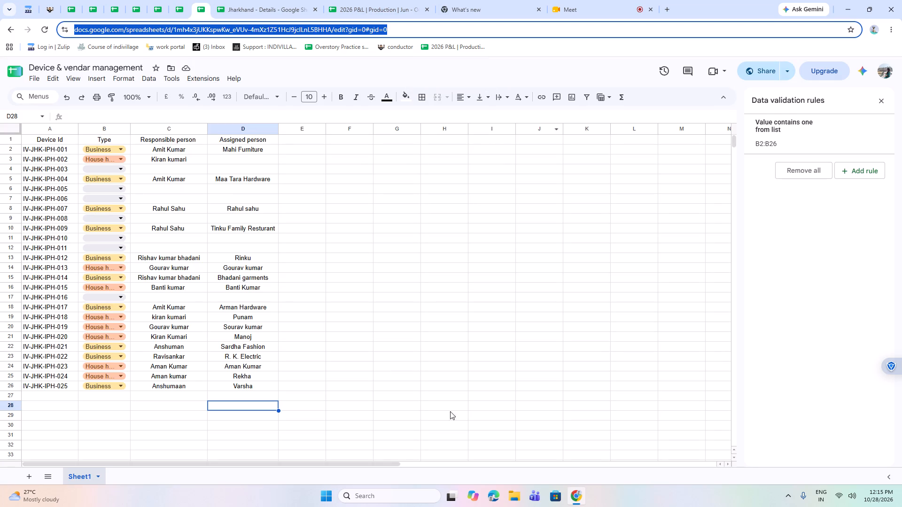
left_click(346, 368)
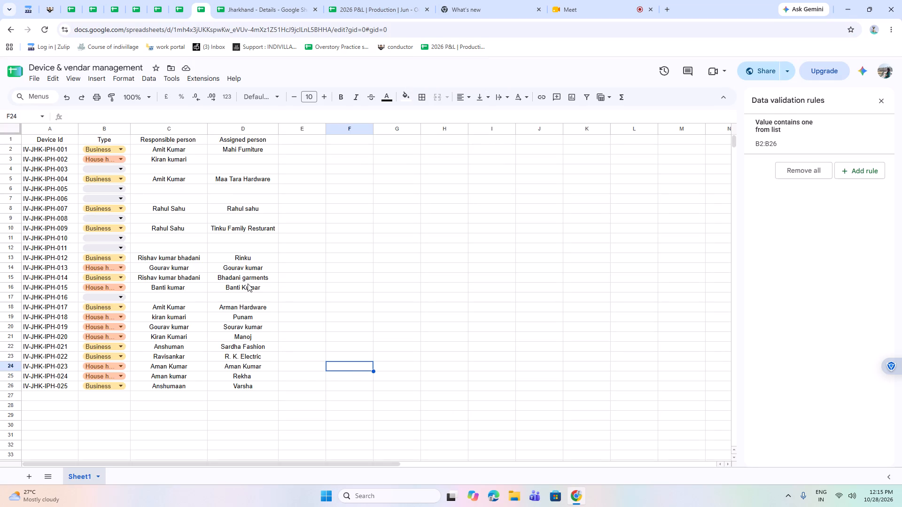